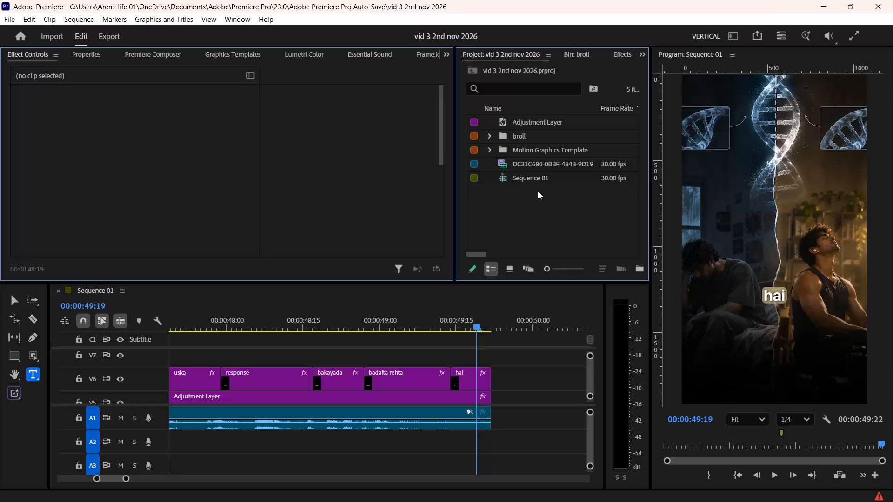
Import "Caleb Arredondo - Feeling Blue" and "Death of a Bluebird - Rorschach Roy" from the music folder inside Downloads > Video editing.
{"action": "double_click", "coordinate": [542, 205]}
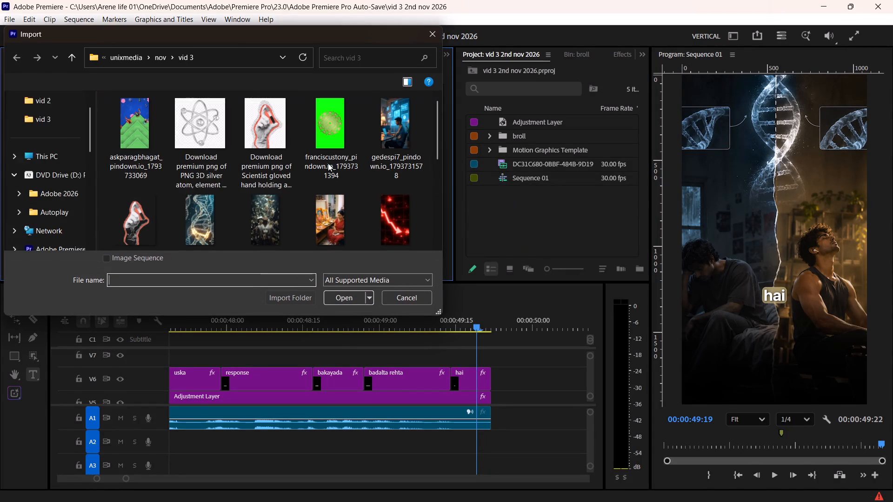
{"action": "left_click", "coordinate": [57, 152]}
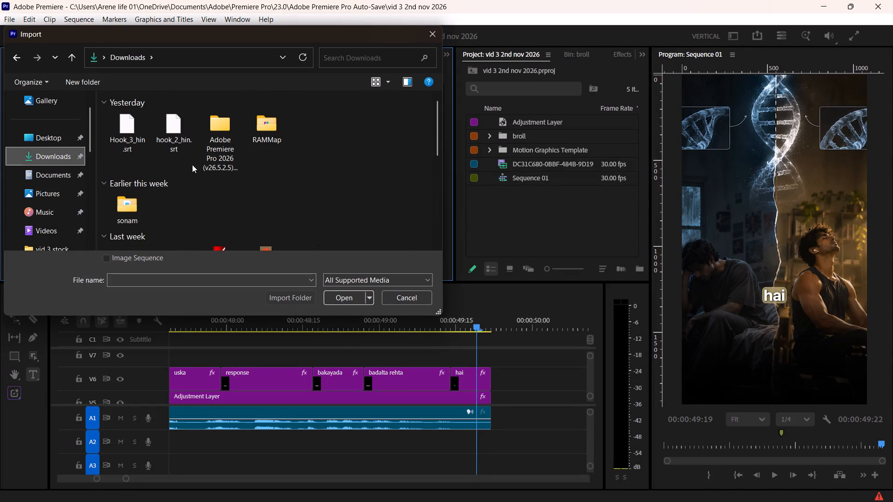
{"action": "scroll", "coordinate": [196, 193], "scroll_direction": "down", "scroll_amount": 3}
{"action": "scroll", "coordinate": [196, 193], "scroll_direction": "up", "scroll_amount": 1}
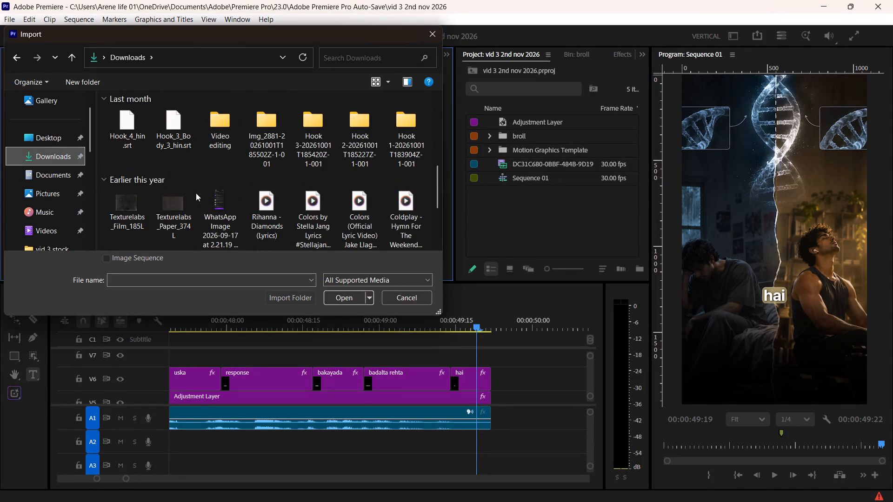
{"action": "double_click", "coordinate": [211, 135]}
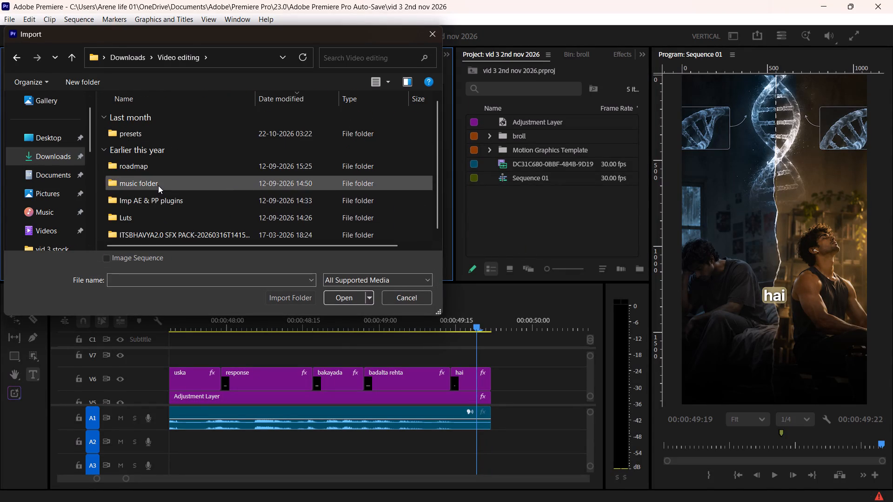
{"action": "double_click", "coordinate": [158, 185]}
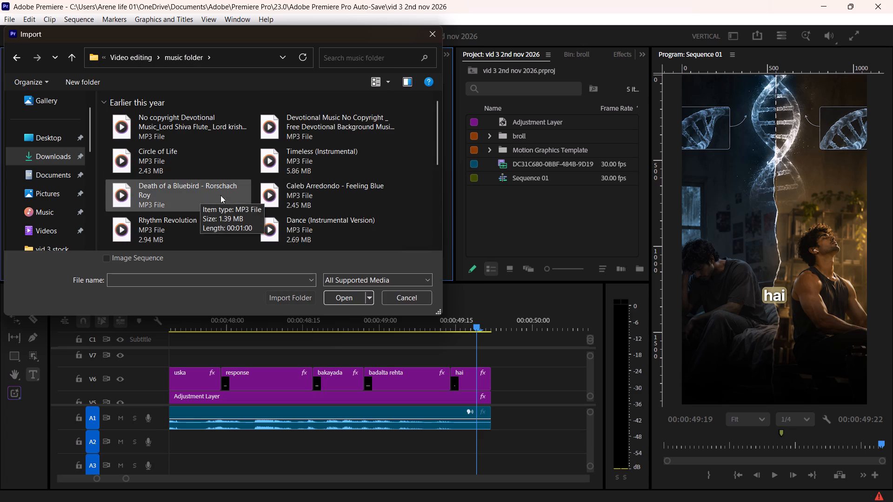
{"action": "scroll", "coordinate": [297, 198], "scroll_direction": "down", "scroll_amount": 1}
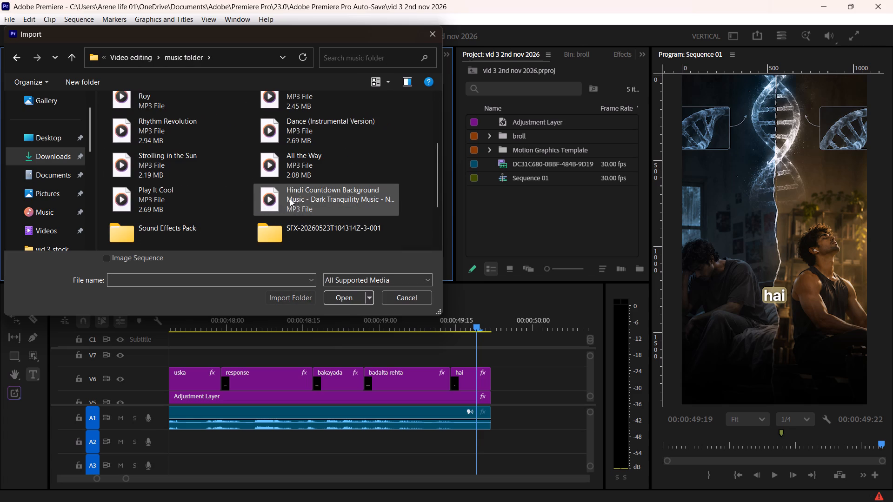
{"action": "left_click", "coordinate": [313, 167]}
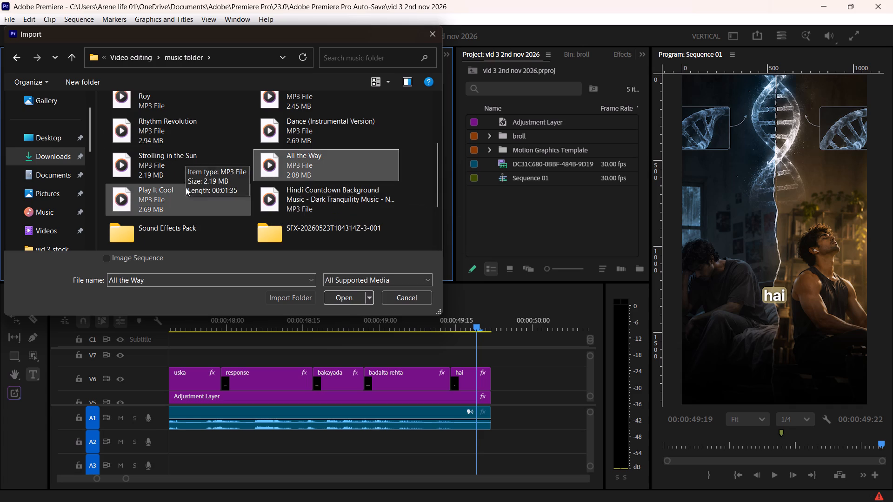
{"action": "scroll", "coordinate": [194, 176], "scroll_direction": "up", "scroll_amount": 1}
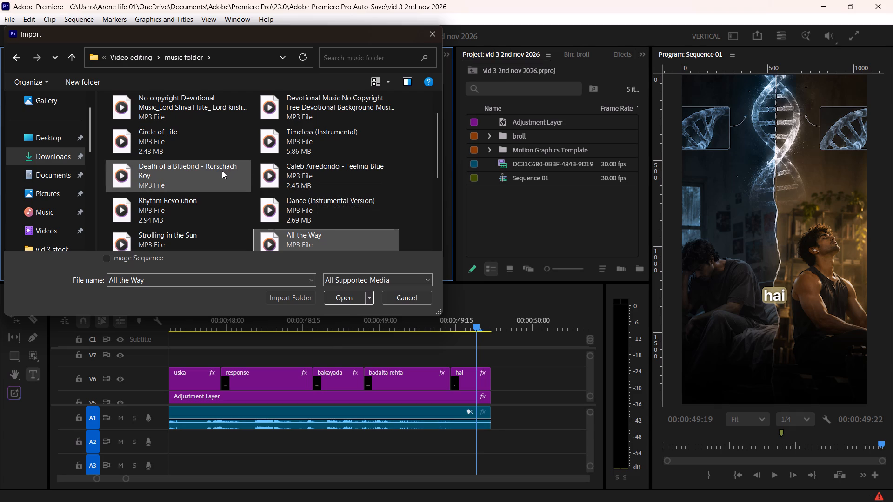
{"action": "scroll", "coordinate": [222, 171], "scroll_direction": "up", "scroll_amount": 1}
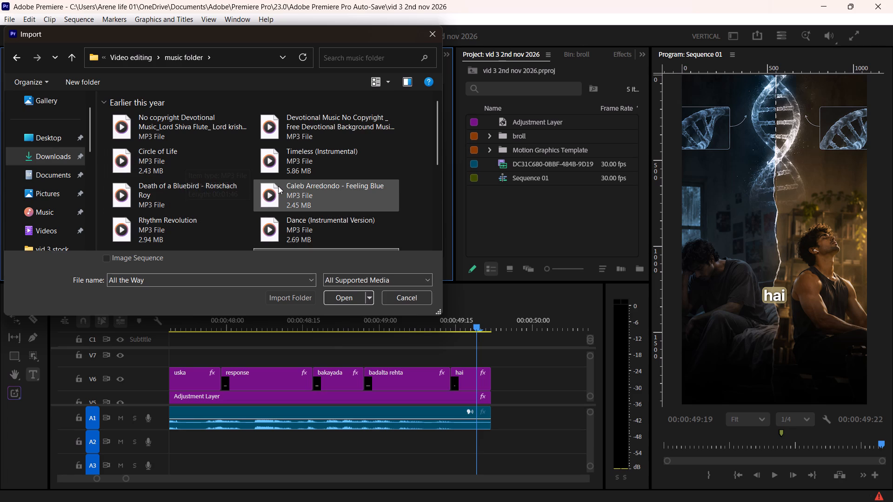
{"action": "left_click", "coordinate": [216, 196]}
{"action": "left_click", "coordinate": [334, 201], "text": "ctrl"}
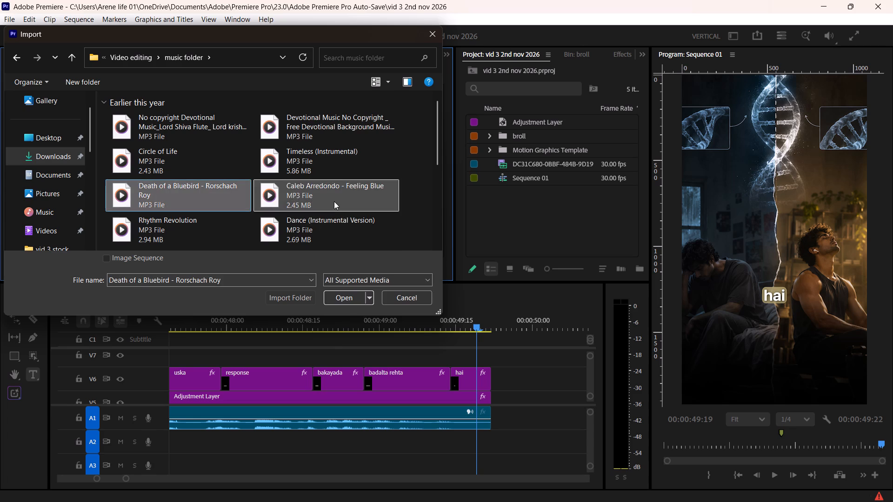
{"action": "scroll", "coordinate": [334, 201], "scroll_direction": "down", "scroll_amount": 2}
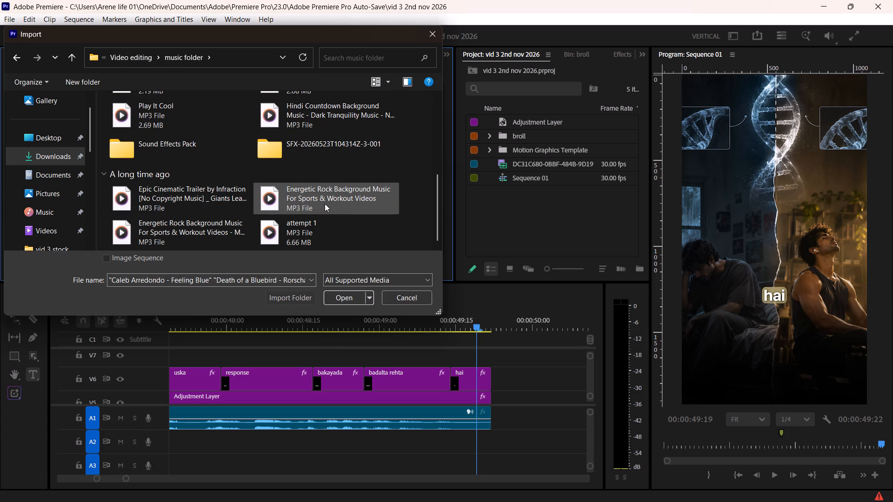
{"action": "left_click", "coordinate": [344, 297]}
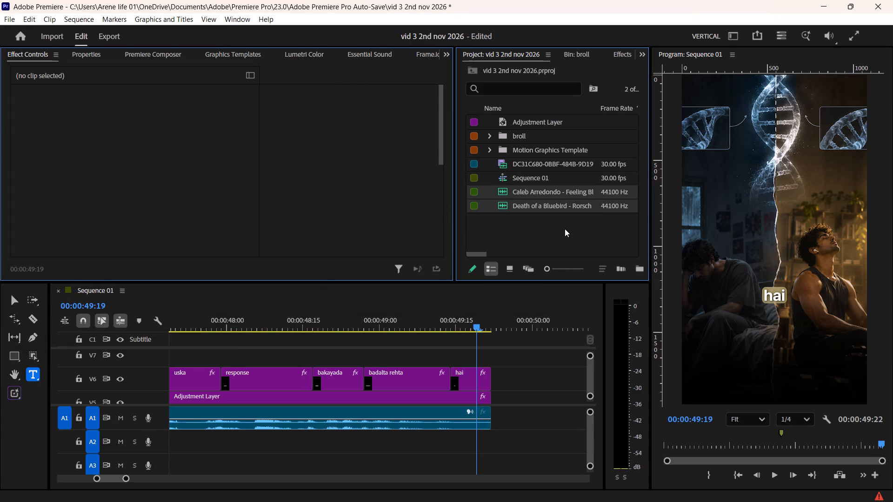
Preview the Feeling Blue track briefly and place it on audio track A2, starting at the beginning of Sequence 01.
{"action": "left_click", "coordinate": [565, 229]}
{"action": "double_click", "coordinate": [612, 190]}
{"action": "key", "text": "space"}
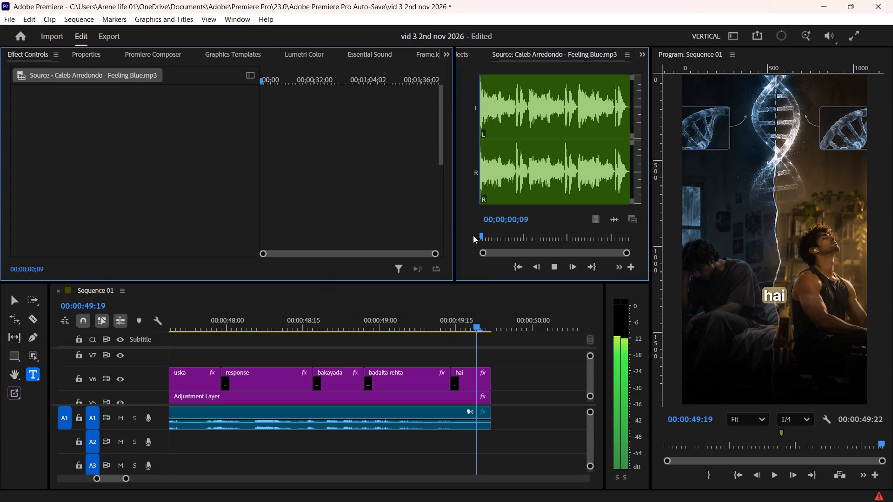
{"action": "key", "text": "space"}
{"action": "left_click_drag", "start_coordinate": [613, 220], "coordinate": [620, 260]}
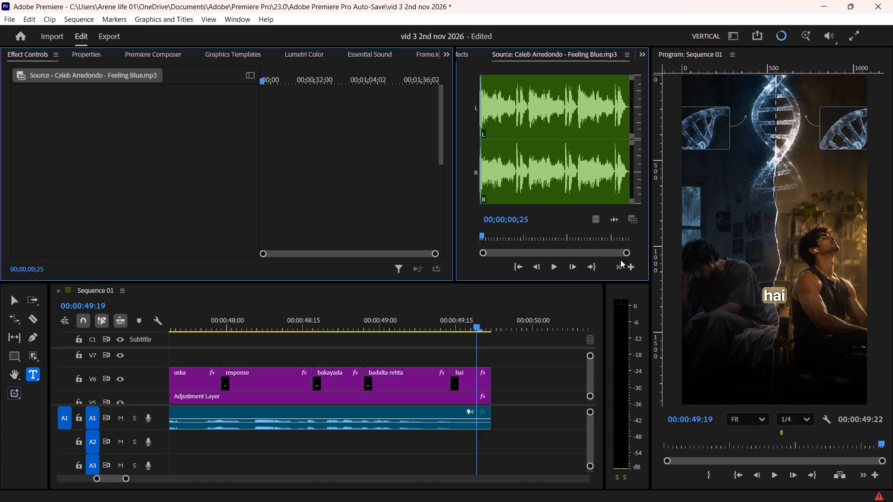
{"action": "left_click_drag", "start_coordinate": [620, 260], "coordinate": [297, 451]}
{"action": "scroll", "coordinate": [296, 451], "scroll_direction": "down", "scroll_amount": 20, "text": "alt"}
{"action": "scroll", "coordinate": [296, 451], "scroll_direction": "down", "scroll_amount": 5, "text": "alt"}
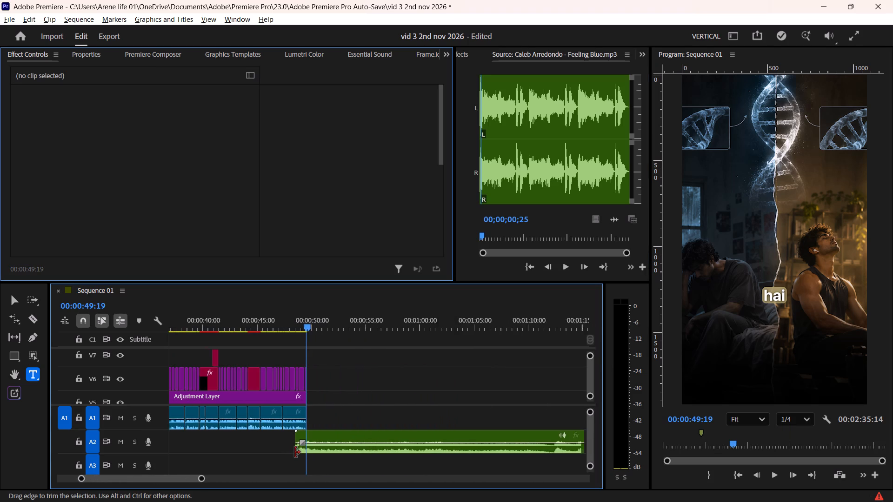
{"action": "scroll", "coordinate": [295, 452], "scroll_direction": "down", "scroll_amount": 5, "text": "alt"}
{"action": "scroll", "coordinate": [295, 452], "scroll_direction": "up", "scroll_amount": 4}
{"action": "scroll", "coordinate": [295, 452], "scroll_direction": "down", "scroll_amount": 6, "text": "alt"}
{"action": "scroll", "coordinate": [295, 452], "scroll_direction": "up", "scroll_amount": 5}
{"action": "scroll", "coordinate": [295, 452], "scroll_direction": "down", "scroll_amount": 4, "text": "alt"}
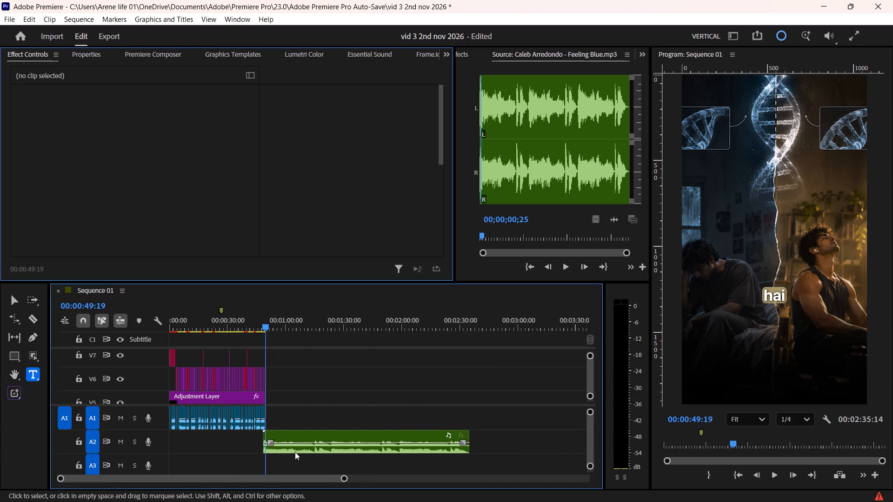
{"action": "left_click_drag", "start_coordinate": [342, 433], "coordinate": [233, 442]}
Cut the Feeling Blue clip on A2 at the video's end, 00:00:49:22, and delete the excess music.
{"action": "scroll", "coordinate": [233, 442], "scroll_direction": "up", "scroll_amount": 4, "text": "alt"}
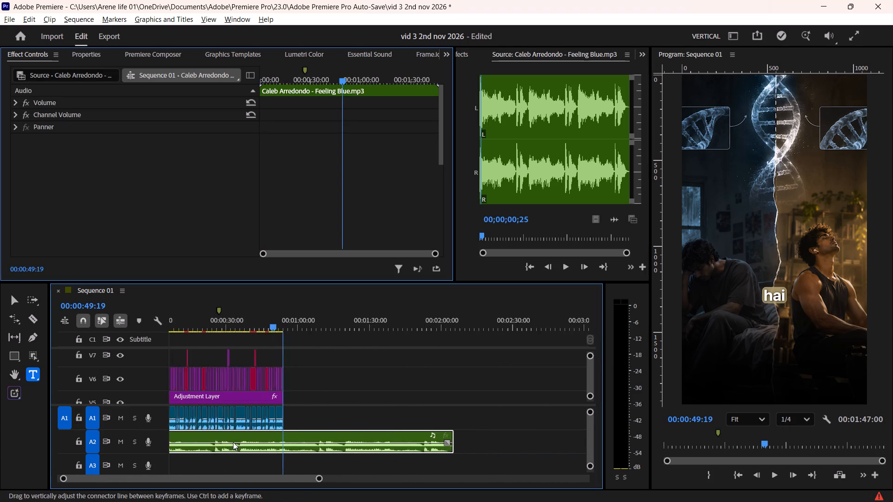
{"action": "scroll", "coordinate": [233, 442], "scroll_direction": "up", "scroll_amount": 6, "text": "alt"}
{"action": "scroll", "coordinate": [352, 443], "scroll_direction": "up", "scroll_amount": 4, "text": "alt"}
{"action": "scroll", "coordinate": [352, 443], "scroll_direction": "up", "scroll_amount": 4}
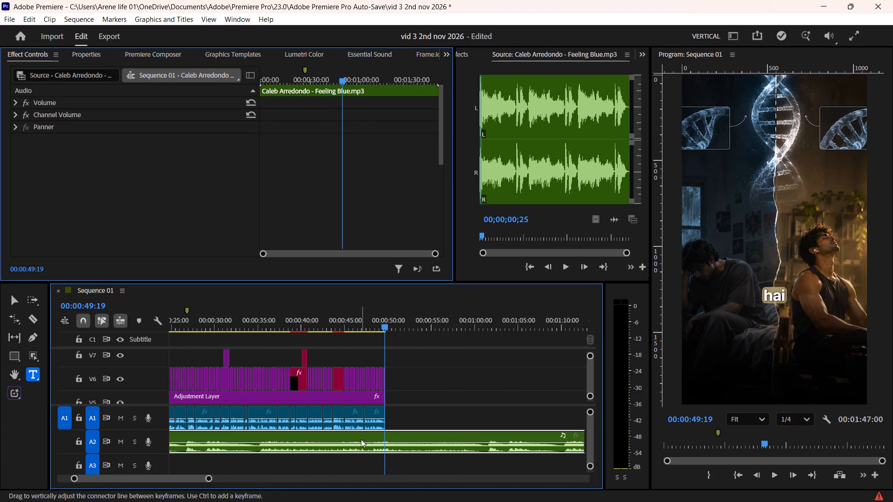
{"action": "scroll", "coordinate": [366, 438], "scroll_direction": "up", "scroll_amount": 3, "text": "alt"}
{"action": "left_click_drag", "start_coordinate": [424, 436], "coordinate": [396, 440]}
{"action": "left_click_drag", "start_coordinate": [411, 435], "coordinate": [396, 437]}
{"action": "scroll", "coordinate": [400, 412], "scroll_direction": "up", "scroll_amount": 2, "text": "alt"}
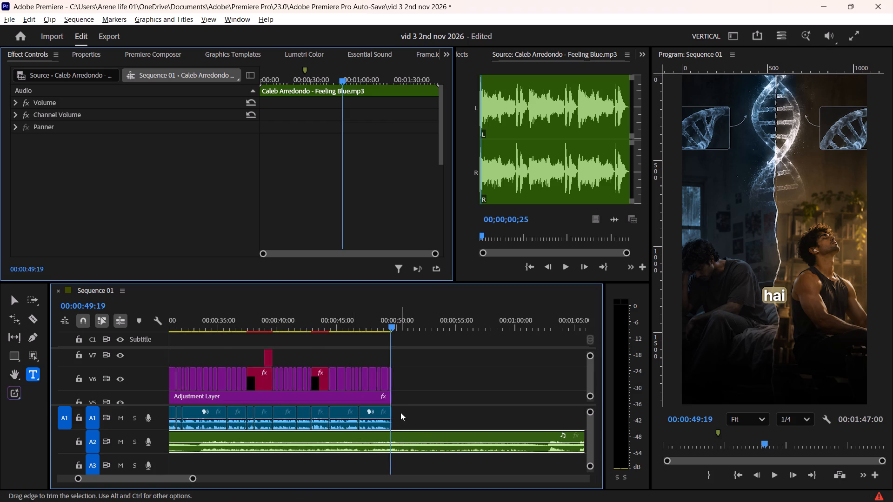
{"action": "scroll", "coordinate": [400, 412], "scroll_direction": "up", "scroll_amount": 8, "text": "alt"}
{"action": "left_click_drag", "start_coordinate": [373, 321], "coordinate": [378, 320], "text": "shift"}
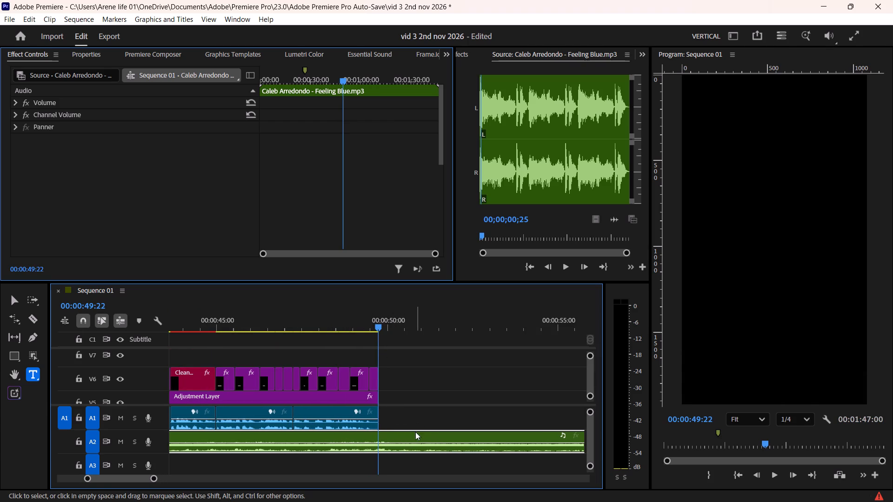
{"action": "left_click", "coordinate": [413, 437]}
{"action": "key", "text": "F1"}
{"action": "left_click", "coordinate": [424, 437]}
{"action": "key", "text": "Delete"}
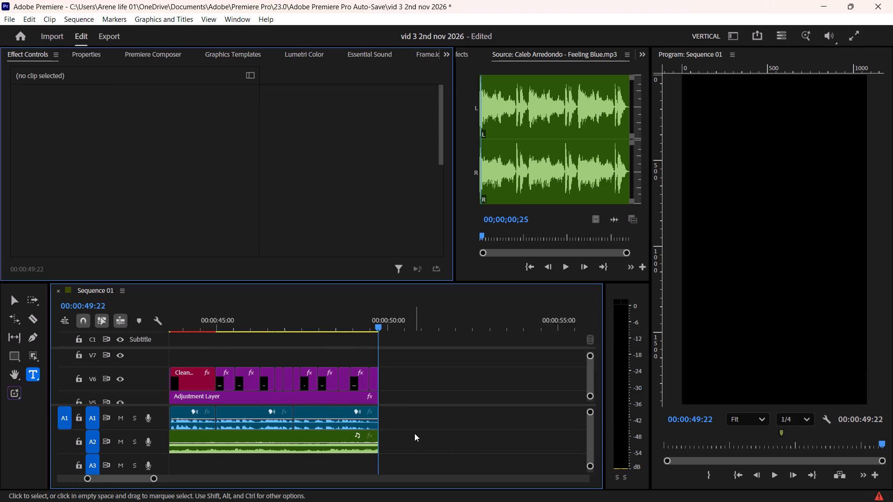
Save the project.
{"action": "scroll", "coordinate": [413, 434], "scroll_direction": "down", "scroll_amount": 20, "text": "alt"}
{"action": "scroll", "coordinate": [413, 434], "scroll_direction": "down", "scroll_amount": 1, "text": "alt"}
{"action": "key", "text": "ctrl+s"}
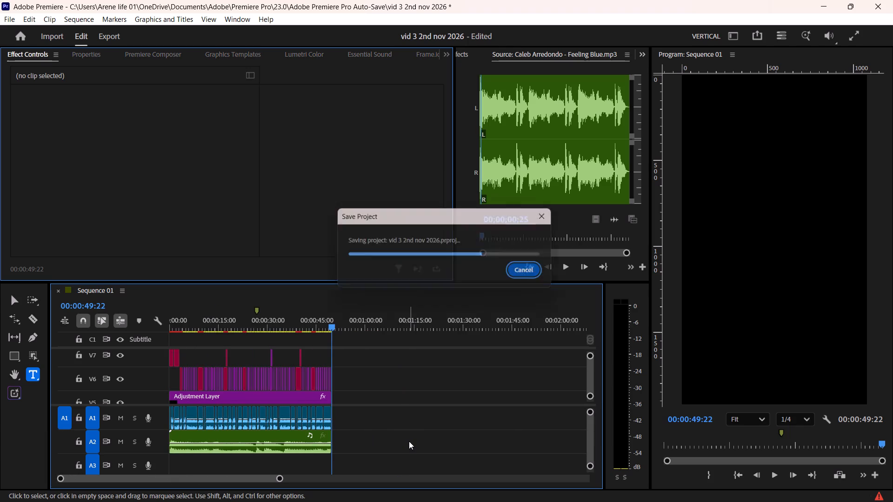
{"action": "key", "text": "ctrl+s"}
Play the opening of the sequence from 00:00:00:00 to check it with the background music.
{"action": "scroll", "coordinate": [320, 445], "scroll_direction": "up", "scroll_amount": 10}
{"action": "left_click_drag", "start_coordinate": [204, 325], "coordinate": [182, 330]}
{"action": "left_click", "coordinate": [203, 349]}
{"action": "scroll", "coordinate": [202, 362], "scroll_direction": "up", "scroll_amount": 20, "text": "alt"}
{"action": "scroll", "coordinate": [202, 362], "scroll_direction": "up", "scroll_amount": 2, "text": "alt"}
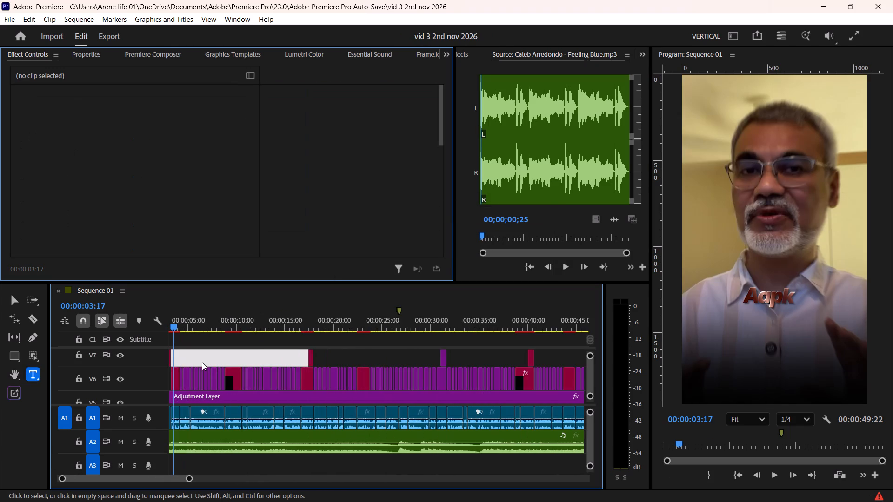
{"action": "scroll", "coordinate": [202, 362], "scroll_direction": "up", "scroll_amount": 5, "text": "alt"}
{"action": "left_click_drag", "start_coordinate": [198, 322], "coordinate": [166, 339]}
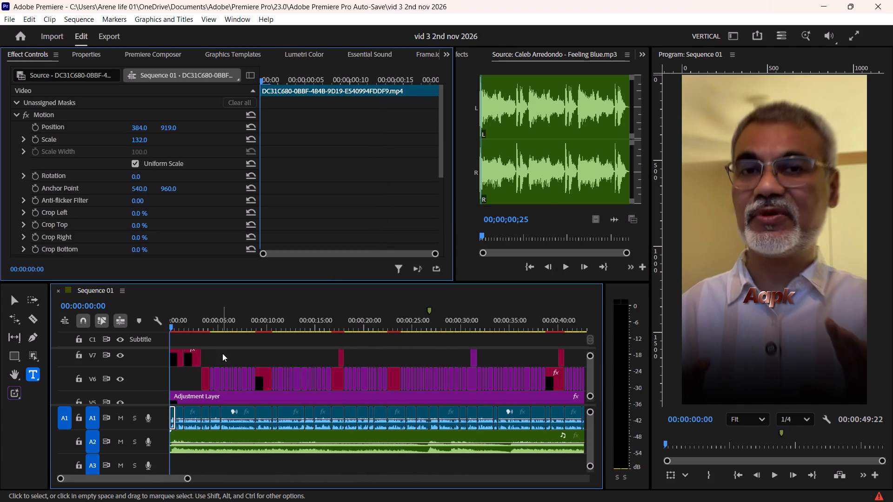
{"action": "left_click", "coordinate": [222, 353]}
{"action": "key", "text": "space"}
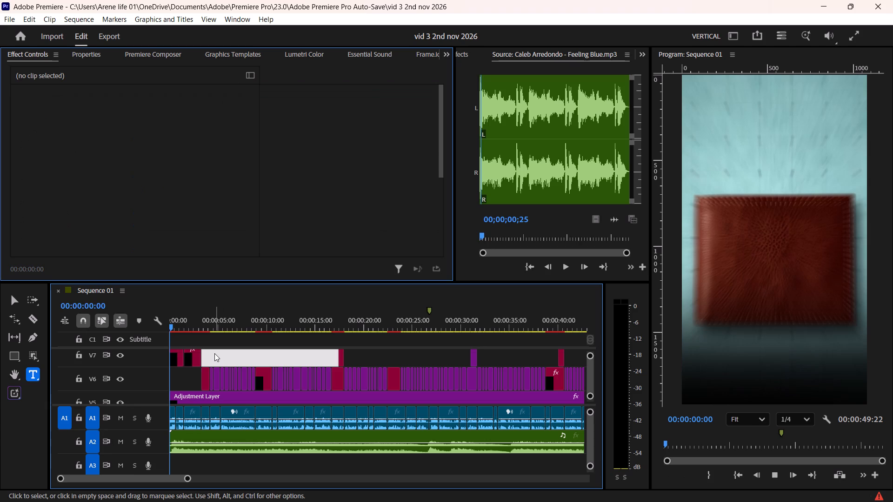
{"action": "key", "text": "space"}
{"action": "left_click", "coordinate": [215, 357]}
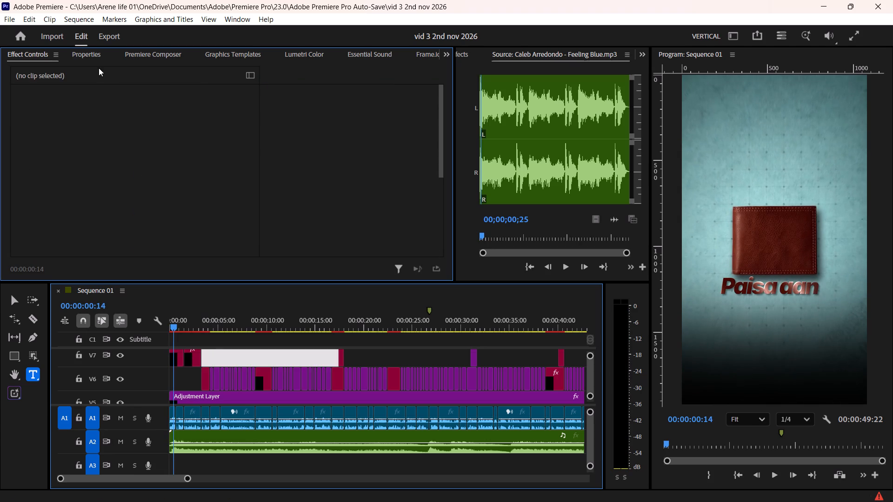
Find the Mastering audio effect and apply it to the Feeling Blue clip on A2.
{"action": "scroll", "coordinate": [467, 54], "scroll_direction": "up", "scroll_amount": 1}
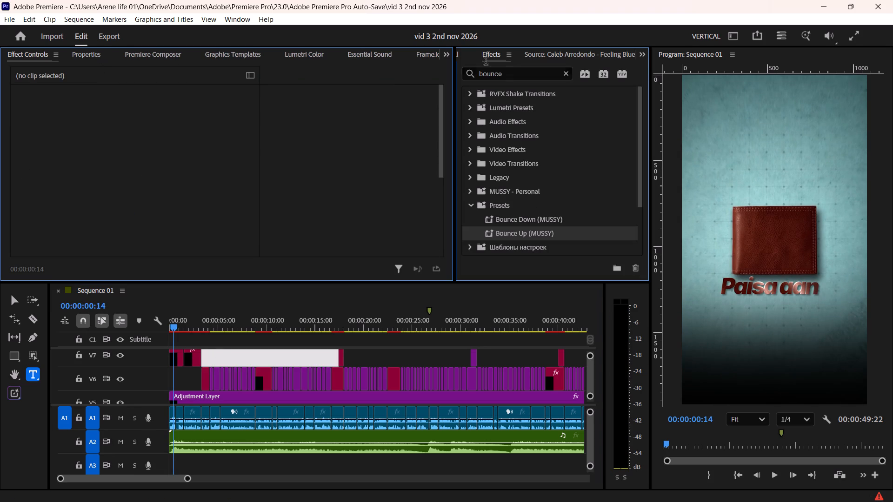
{"action": "left_click_drag", "start_coordinate": [516, 73], "coordinate": [455, 86]}
{"action": "type", "text": "mastering"}
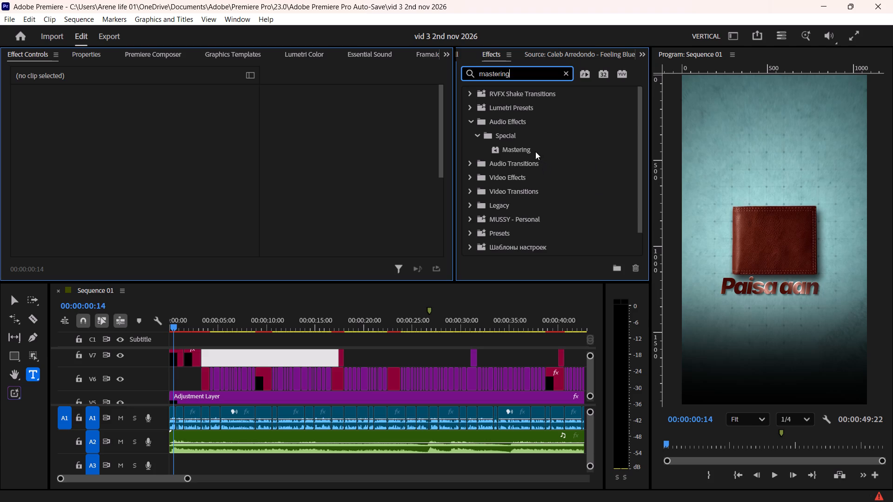
{"action": "left_click_drag", "start_coordinate": [531, 150], "coordinate": [310, 441]}
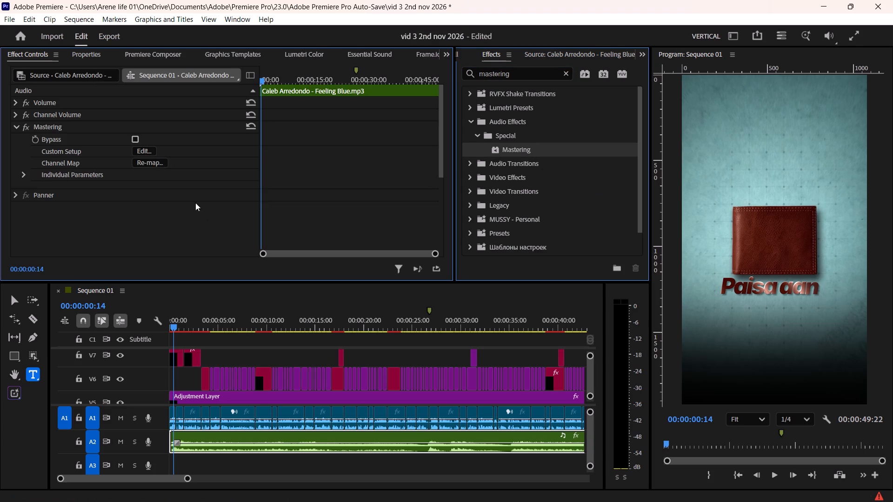
Set Mastering to the Make Room For Vocals preset, with exciter at 0% and the peaking band about -8.4 dB near 1733 Hz.
{"action": "left_click", "coordinate": [147, 150]}
{"action": "left_click", "coordinate": [340, 136]}
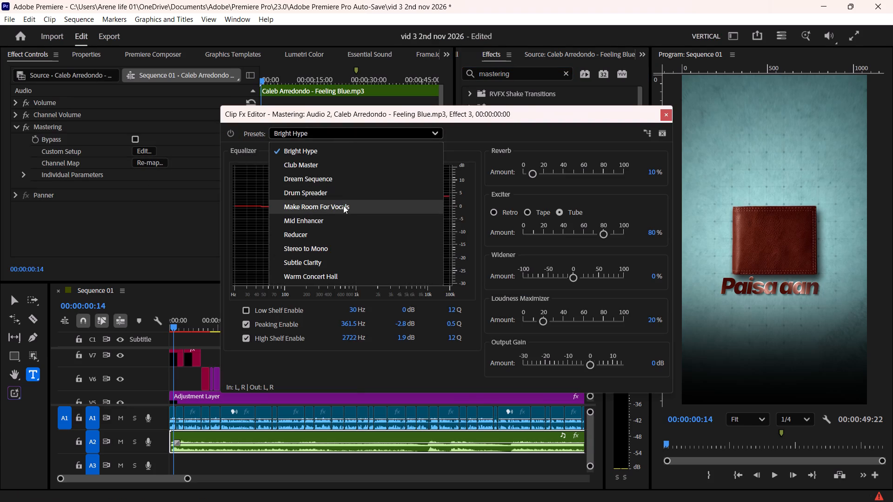
{"action": "left_click", "coordinate": [343, 206]}
{"action": "left_click_drag", "start_coordinate": [544, 233], "coordinate": [490, 243]}
{"action": "left_click_drag", "start_coordinate": [373, 221], "coordinate": [373, 227]}
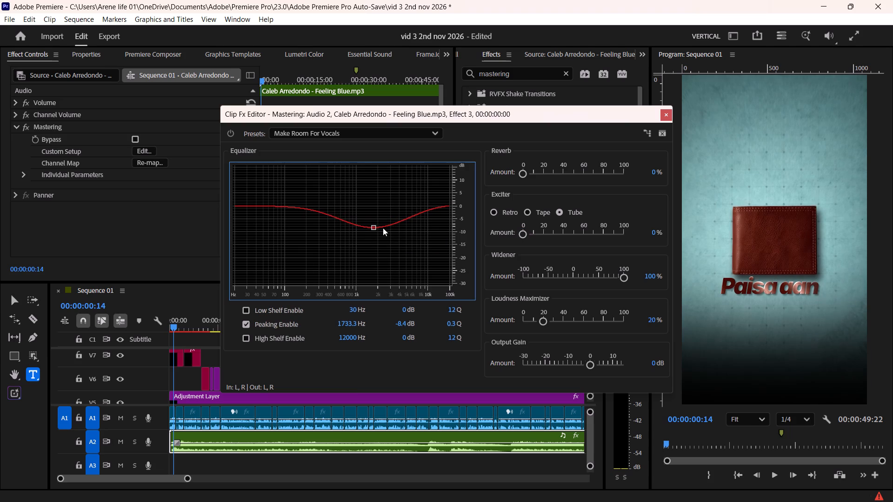
{"action": "left_click_drag", "start_coordinate": [524, 233], "coordinate": [499, 239]}
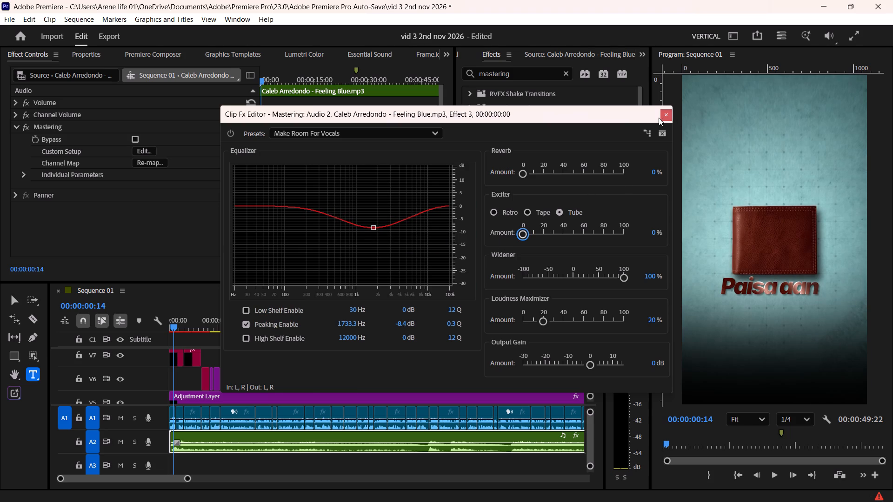
{"action": "left_click", "coordinate": [662, 116]}
Lower the Feeling Blue music clip on A2 by 24 dB with an audio gain adjustment.
{"action": "scroll", "coordinate": [283, 448], "scroll_direction": "down", "scroll_amount": 1, "text": "ctrl"}
{"action": "left_click", "coordinate": [290, 453]}
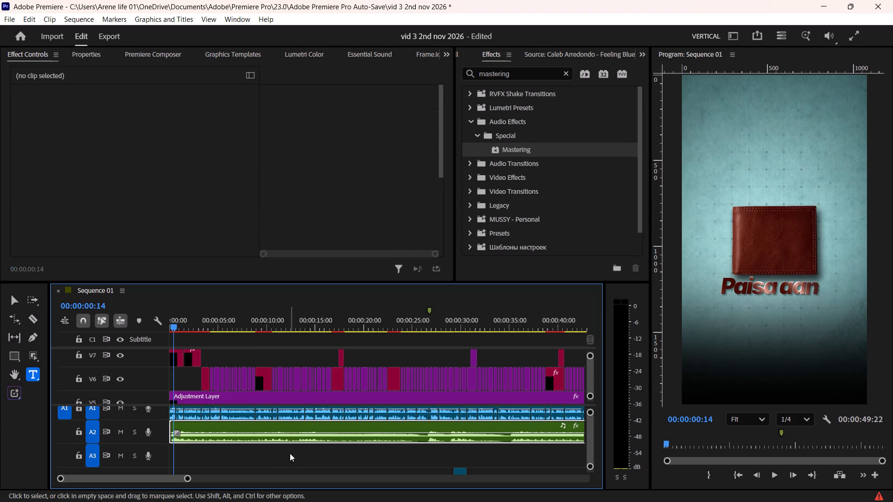
{"action": "left_click", "coordinate": [309, 424]}
{"action": "type", "text": "g-"}
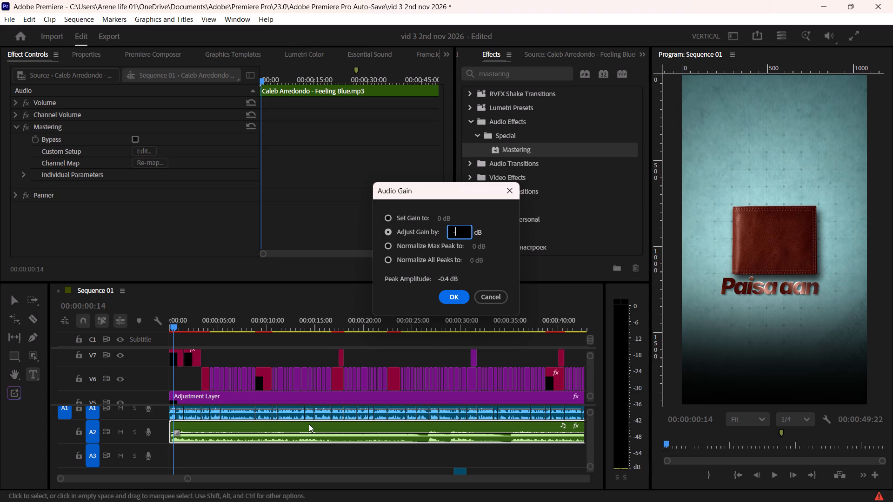
{"action": "type", "text": "24"}
{"action": "key", "text": "Return"}
Play a short stretch from 00:00:00:14 to check the lowered music against the voice.
{"action": "scroll", "coordinate": [309, 423], "scroll_direction": "down", "scroll_amount": 4, "text": "alt"}
{"action": "scroll", "coordinate": [307, 426], "scroll_direction": "up", "scroll_amount": 5}
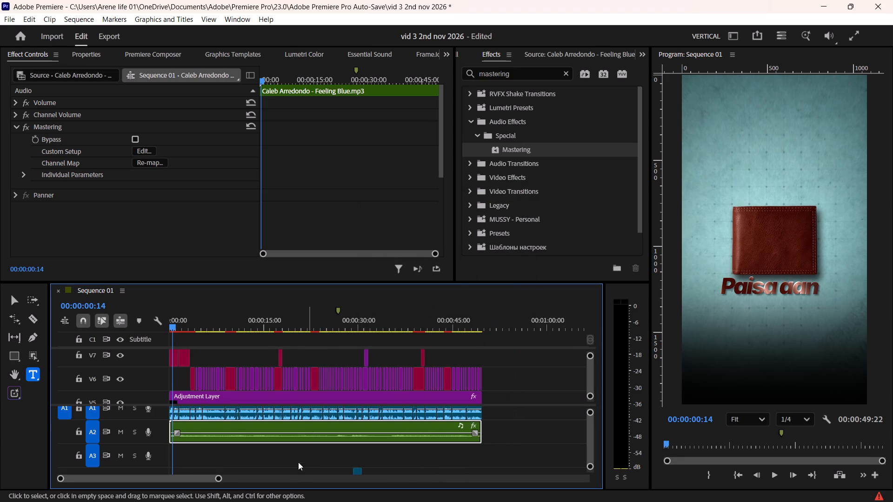
{"action": "left_click", "coordinate": [295, 456]}
{"action": "scroll", "coordinate": [293, 456], "scroll_direction": "up", "scroll_amount": 10, "text": "alt"}
{"action": "scroll", "coordinate": [293, 456], "scroll_direction": "down", "scroll_amount": 4, "text": "alt"}
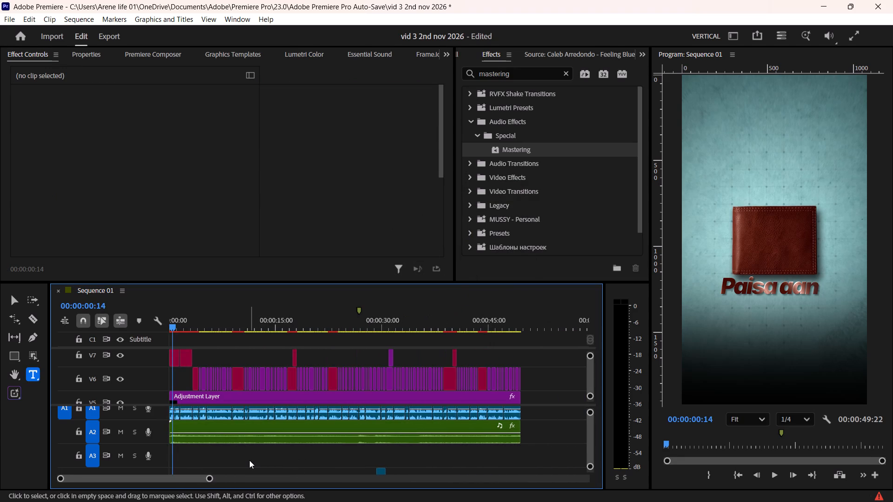
{"action": "key", "text": "space"}
{"action": "key", "text": "space"}
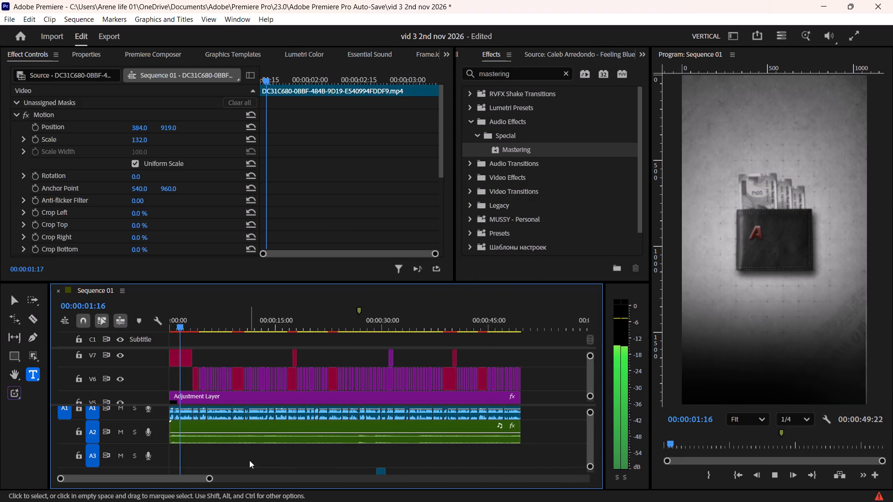
Raise the gain of the Feeling Blue clip on A2 by 6 dB.
{"action": "scroll", "coordinate": [249, 460], "scroll_direction": "up", "scroll_amount": 11, "text": "alt"}
{"action": "left_click", "coordinate": [261, 428]}
{"action": "key", "text": "g"}
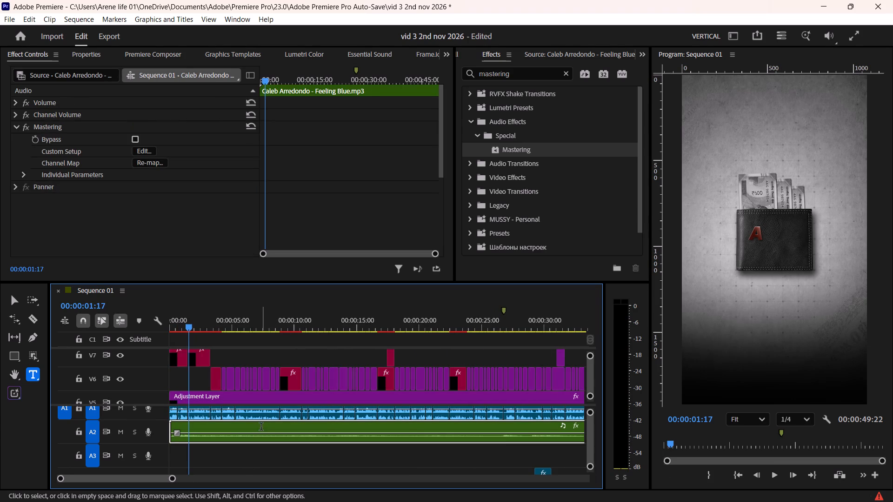
{"action": "key", "text": "6"}
{"action": "key", "text": "Return"}
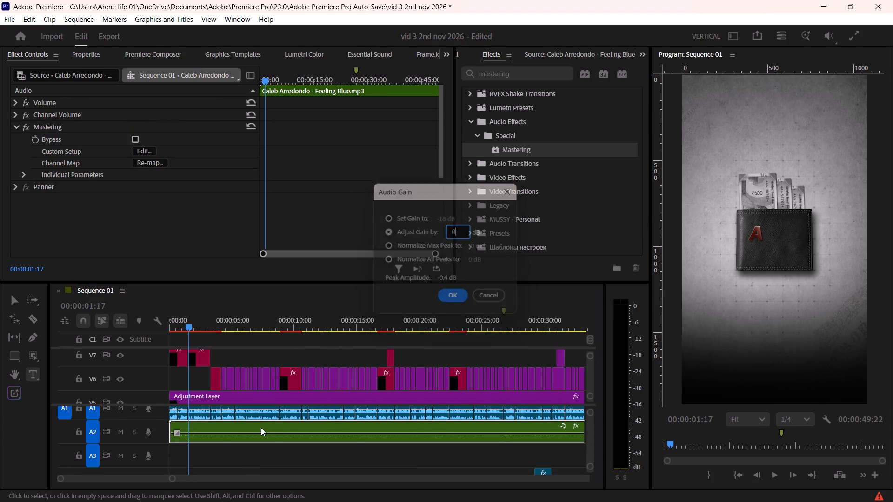
{"action": "left_click", "coordinate": [252, 458]}
Play the opening from 00:00:00:00 to check the music level against the voice.
{"action": "scroll", "coordinate": [247, 443], "scroll_direction": "down", "scroll_amount": 4, "text": "alt"}
{"action": "scroll", "coordinate": [244, 443], "scroll_direction": "up", "scroll_amount": 4}
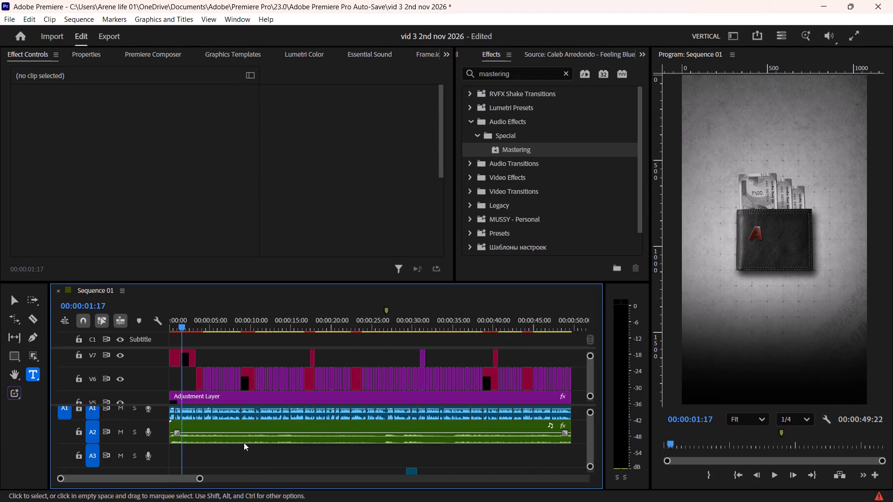
{"action": "left_click_drag", "start_coordinate": [181, 326], "coordinate": [164, 335]}
{"action": "left_click", "coordinate": [218, 451]}
{"action": "scroll", "coordinate": [217, 452], "scroll_direction": "up", "scroll_amount": 10, "text": "alt"}
{"action": "key", "text": "space"}
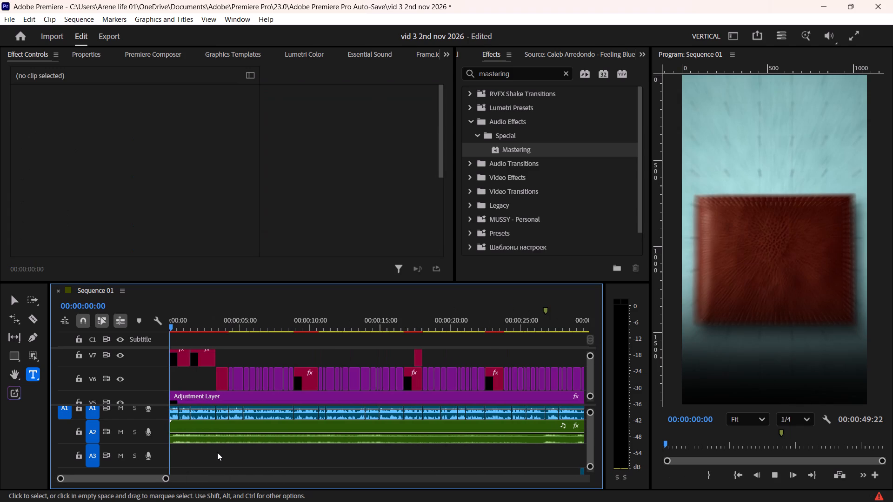
{"action": "key", "text": "space"}
Trim about 8 frames off the Feeling Blue clip's start, move it back to 00:00:00:00, and extend its end to a 00:00:49:22 duration.
{"action": "scroll", "coordinate": [217, 452], "scroll_direction": "up", "scroll_amount": 20, "text": "alt"}
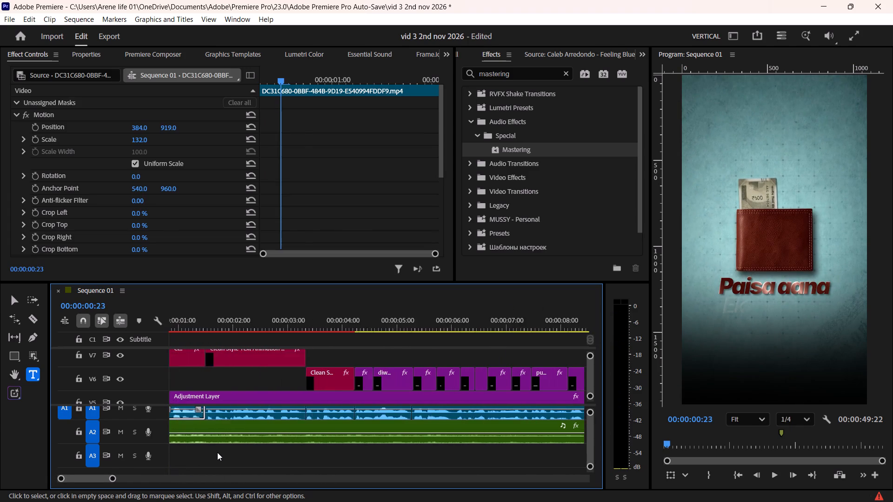
{"action": "scroll", "coordinate": [217, 452], "scroll_direction": "up", "scroll_amount": 4, "text": "alt"}
{"action": "left_click_drag", "start_coordinate": [172, 426], "coordinate": [186, 428]}
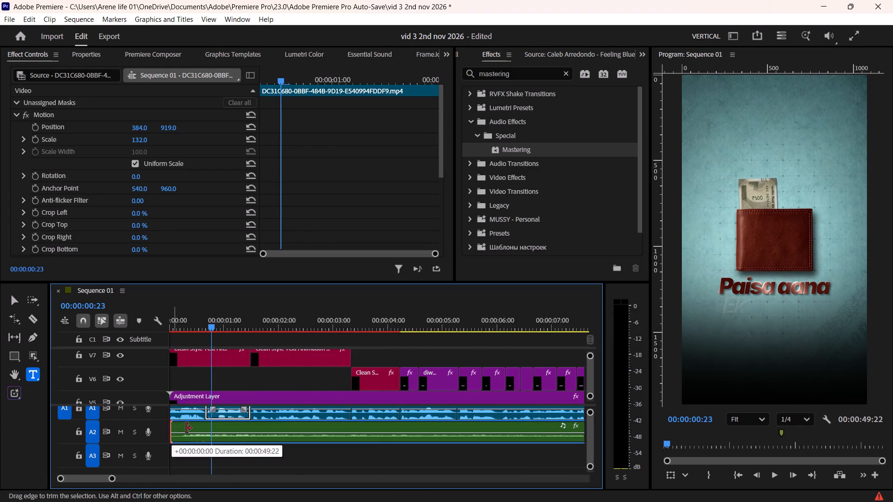
{"action": "left_click_drag", "start_coordinate": [186, 428], "coordinate": [187, 428]}
{"action": "left_click_drag", "start_coordinate": [242, 429], "coordinate": [206, 431]}
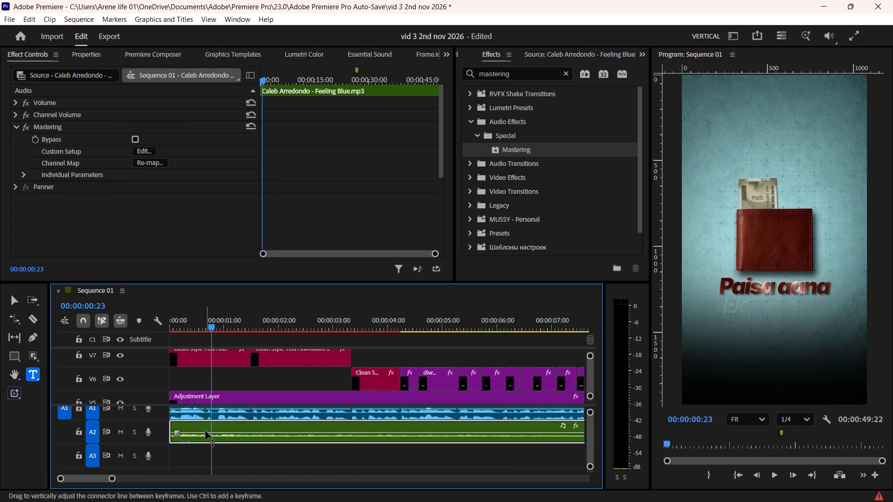
{"action": "scroll", "coordinate": [206, 431], "scroll_direction": "down", "scroll_amount": 20, "text": "alt"}
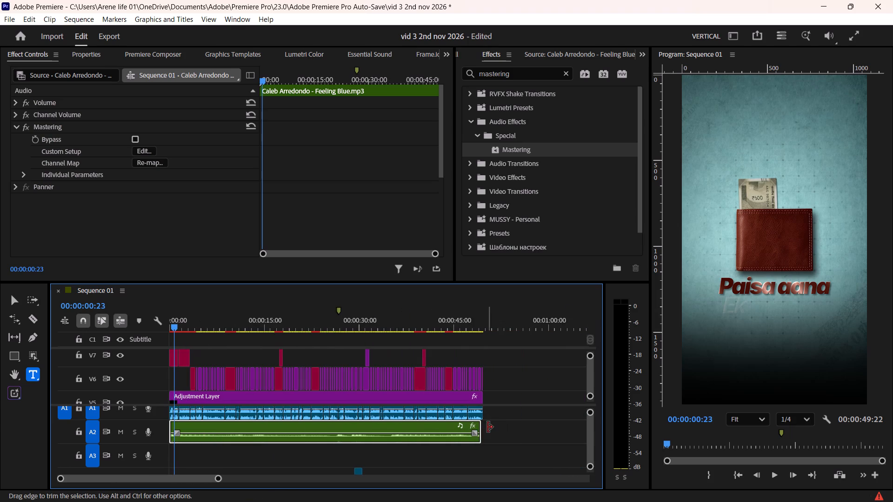
{"action": "left_click_drag", "start_coordinate": [481, 429], "coordinate": [483, 429]}
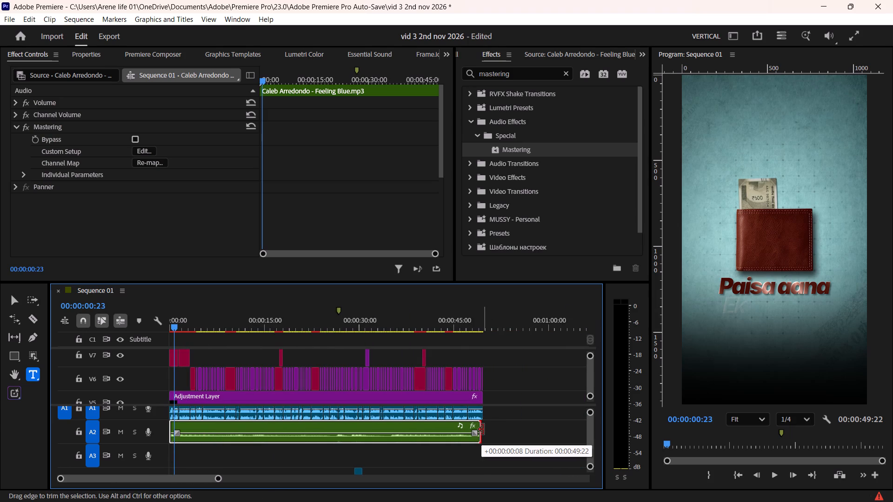
{"action": "left_click_drag", "start_coordinate": [483, 429], "coordinate": [486, 429]}
Return the playhead to 00:00:00:00 and save the project.
{"action": "scroll", "coordinate": [344, 458], "scroll_direction": "down", "scroll_amount": 4, "text": "alt"}
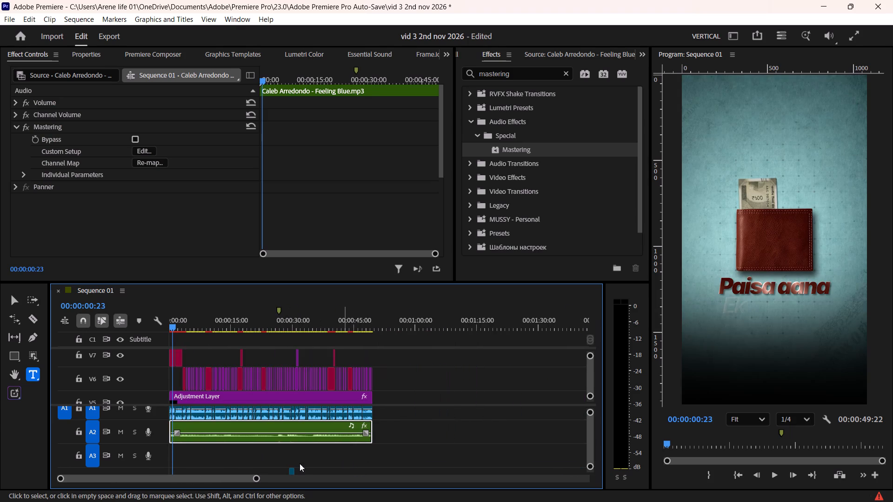
{"action": "scroll", "coordinate": [269, 463], "scroll_direction": "up", "scroll_amount": 5}
{"action": "left_click", "coordinate": [222, 457]}
{"action": "scroll", "coordinate": [218, 456], "scroll_direction": "up", "scroll_amount": 10, "text": "alt"}
{"action": "scroll", "coordinate": [218, 456], "scroll_direction": "up", "scroll_amount": 2}
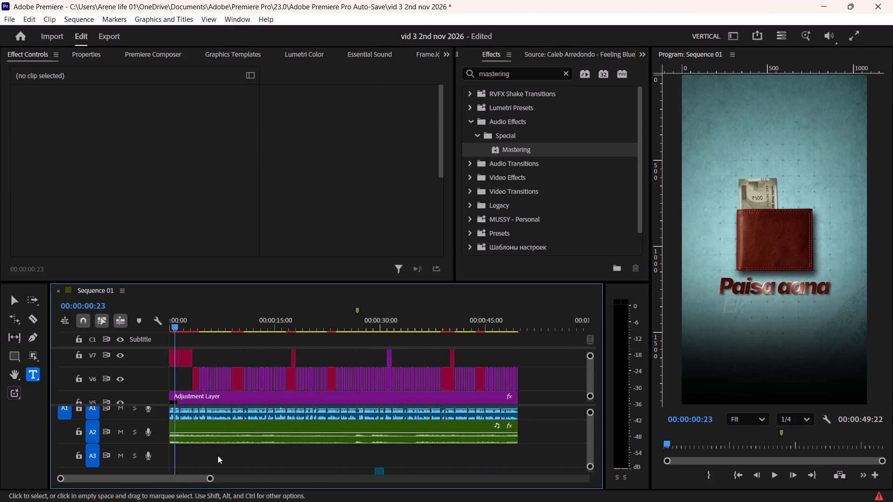
{"action": "scroll", "coordinate": [218, 456], "scroll_direction": "up", "scroll_amount": 14}
{"action": "left_click_drag", "start_coordinate": [182, 322], "coordinate": [162, 330]}
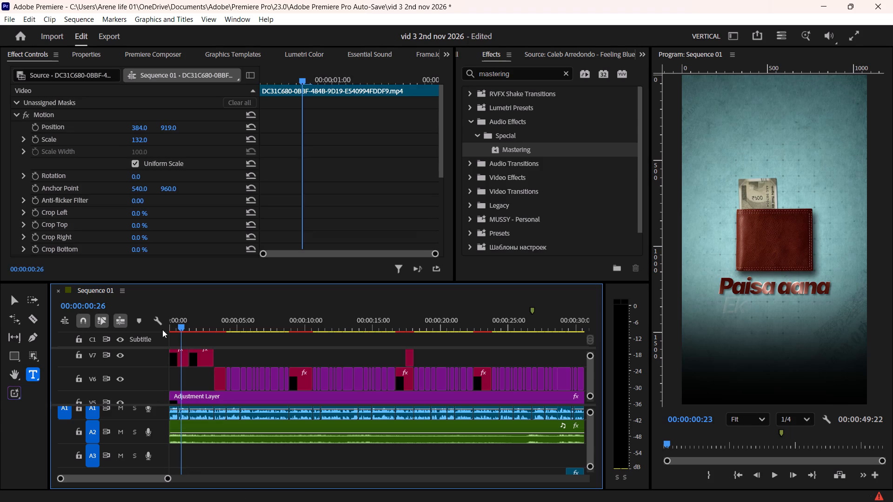
{"action": "left_click_drag", "start_coordinate": [162, 330], "coordinate": [153, 334]}
{"action": "left_click", "coordinate": [230, 458]}
{"action": "scroll", "coordinate": [230, 458], "scroll_direction": "up", "scroll_amount": 2, "text": "ctrl"}
{"action": "key", "text": "s"}
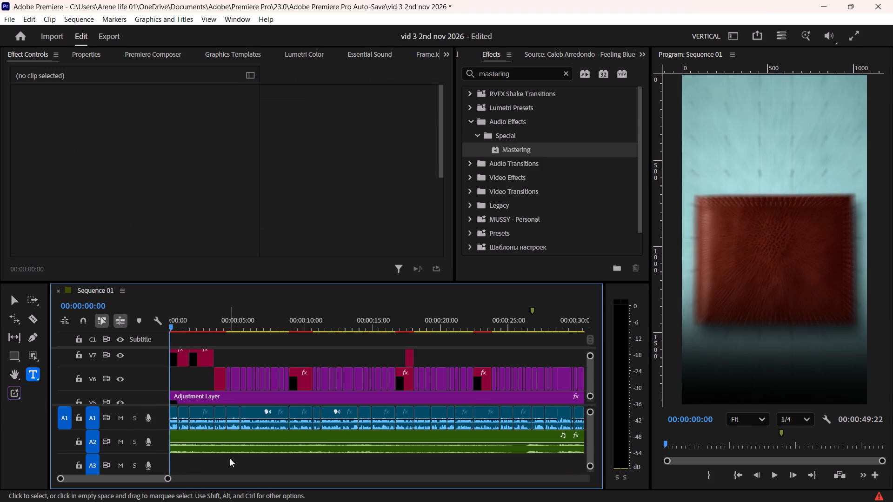
{"action": "key", "text": "ctrl+s"}
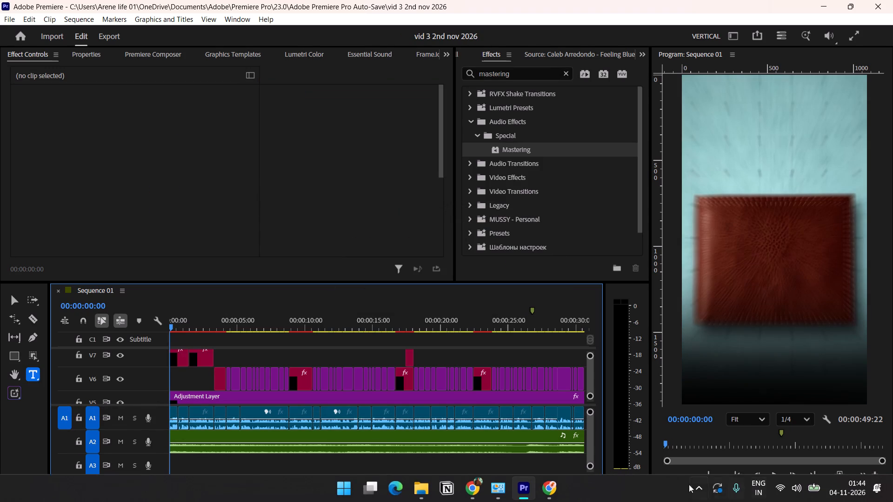
Raise the gain of the Feeling Blue clip on A2 by 4 dB.
{"action": "left_click", "coordinate": [324, 436]}
{"action": "key", "text": "g"}
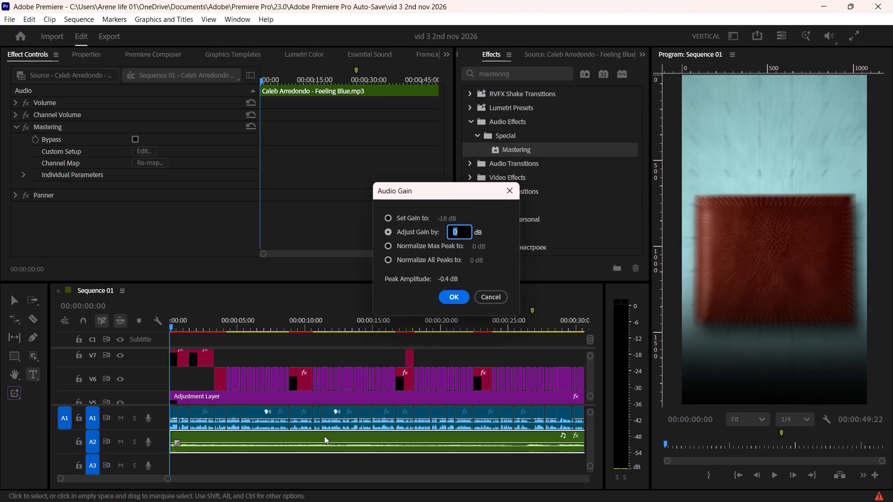
{"action": "key", "text": "4"}
{"action": "key", "text": "Return"}
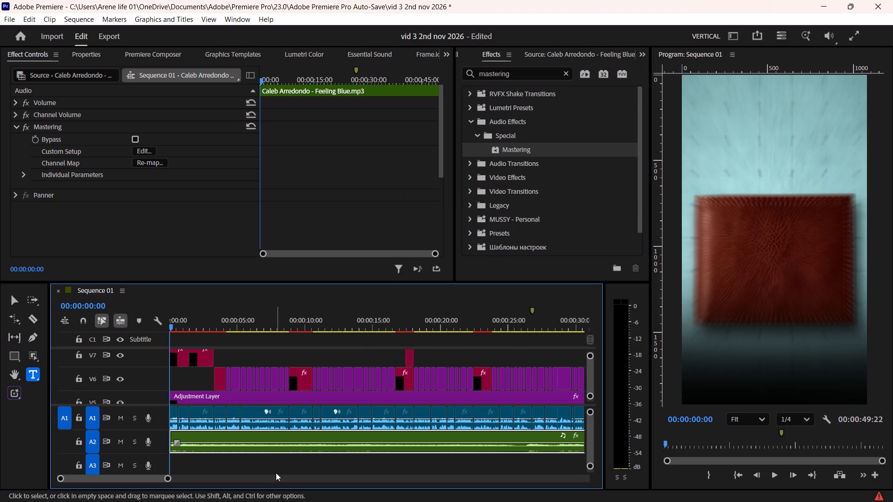
{"action": "left_click", "coordinate": [280, 462]}
Play the first two seconds of the sequence from 00:00:00:00 to check the balance between music and voice.
{"action": "scroll", "coordinate": [279, 462], "scroll_direction": "down", "scroll_amount": 9, "text": "alt"}
{"action": "scroll", "coordinate": [361, 430], "scroll_direction": "down", "scroll_amount": 1, "text": "ctrl"}
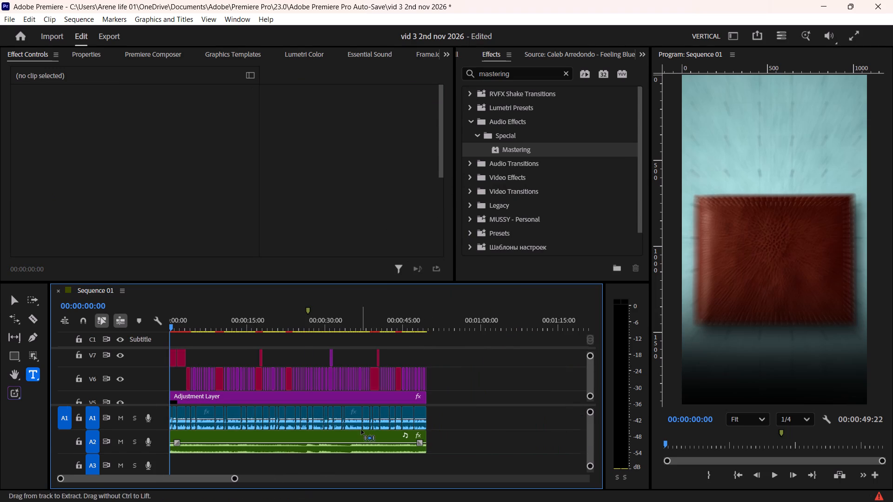
{"action": "scroll", "coordinate": [361, 430], "scroll_direction": "down", "scroll_amount": 4, "text": "ctrl"}
{"action": "scroll", "coordinate": [325, 434], "scroll_direction": "up", "scroll_amount": 15, "text": "alt"}
{"action": "scroll", "coordinate": [269, 434], "scroll_direction": "up", "scroll_amount": 3, "text": "ctrl"}
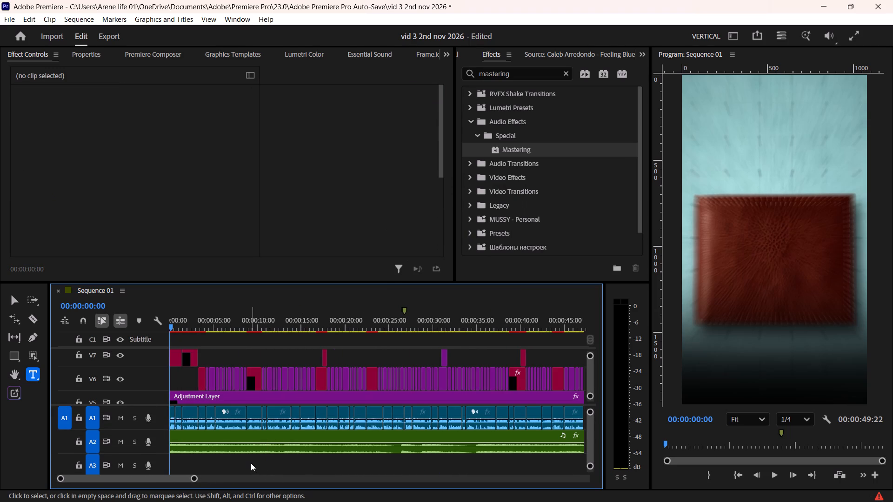
{"action": "key", "text": "space"}
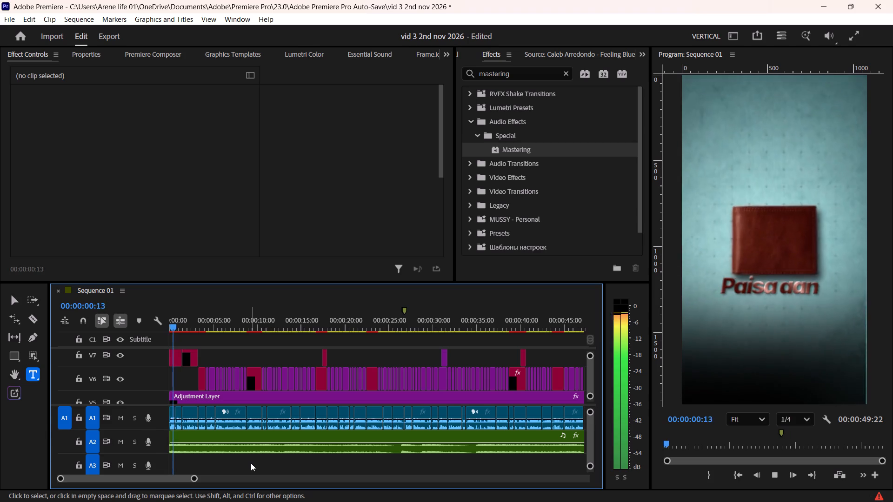
{"action": "key", "text": "space"}
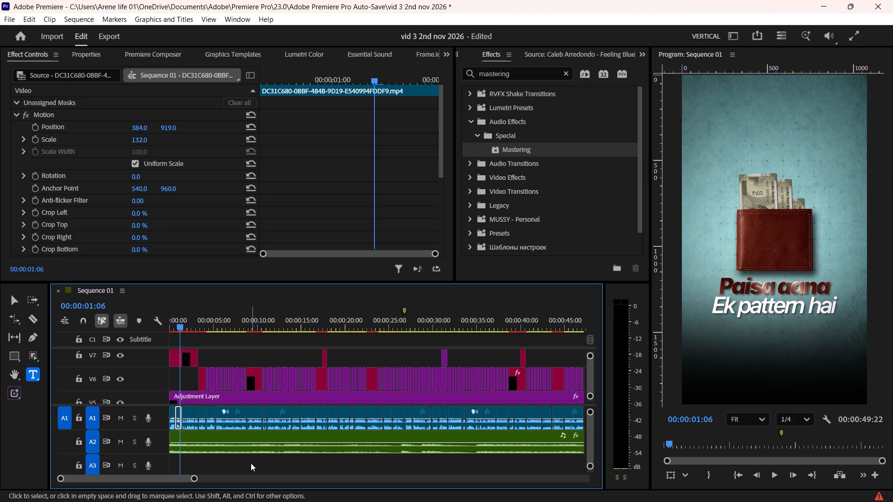
{"action": "key", "text": "space"}
{"action": "key", "text": "space"}
{"action": "scroll", "coordinate": [251, 463], "scroll_direction": "up", "scroll_amount": 20, "text": "alt"}
{"action": "scroll", "coordinate": [251, 463], "scroll_direction": "up", "scroll_amount": 3, "text": "alt"}
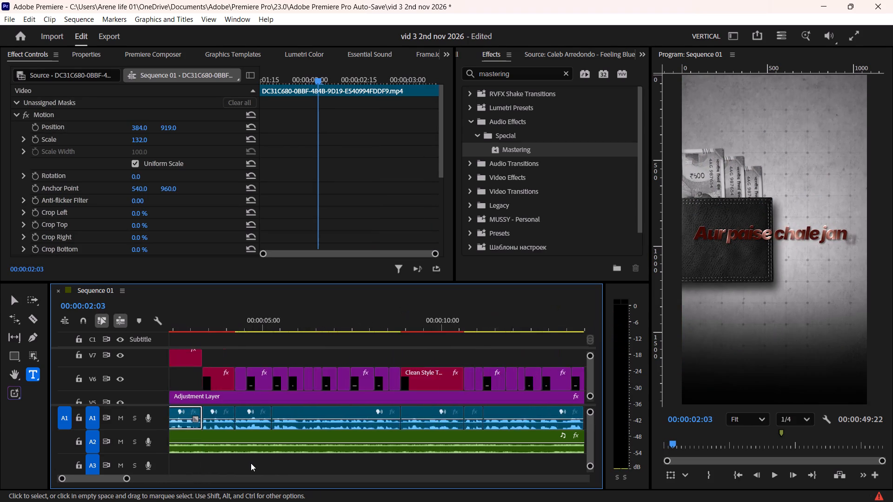
{"action": "scroll", "coordinate": [251, 463], "scroll_direction": "up", "scroll_amount": 4, "text": "alt"}
Save the project.
{"action": "key", "text": "ctrl+s"}
{"action": "key", "text": "ctrl+s"}
Search Premiere Composer for "zoom" and preview the first two sound effects in the Zoom folder.
{"action": "scroll", "coordinate": [250, 461], "scroll_direction": "down", "scroll_amount": 3, "text": "alt"}
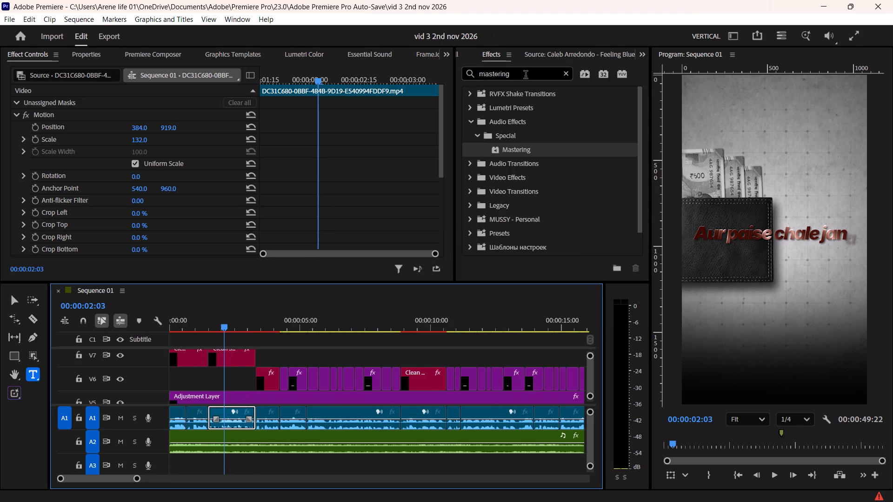
{"action": "left_click", "coordinate": [160, 56]}
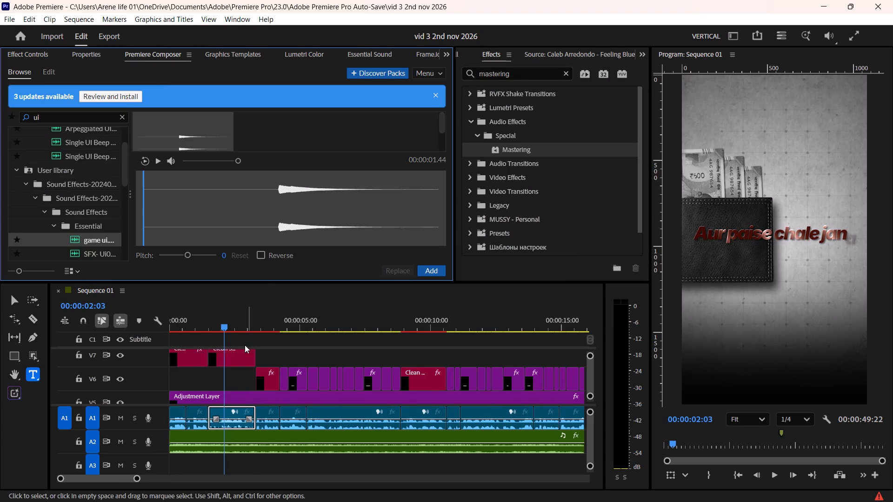
{"action": "left_click_drag", "start_coordinate": [58, 116], "coordinate": [24, 120]}
{"action": "type", "text": "zoom"}
{"action": "left_click", "coordinate": [91, 226]}
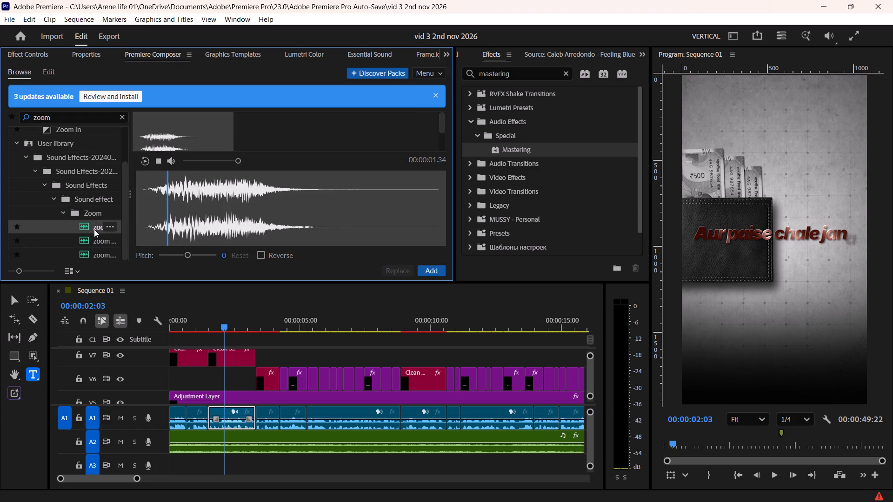
{"action": "left_click", "coordinate": [96, 241]}
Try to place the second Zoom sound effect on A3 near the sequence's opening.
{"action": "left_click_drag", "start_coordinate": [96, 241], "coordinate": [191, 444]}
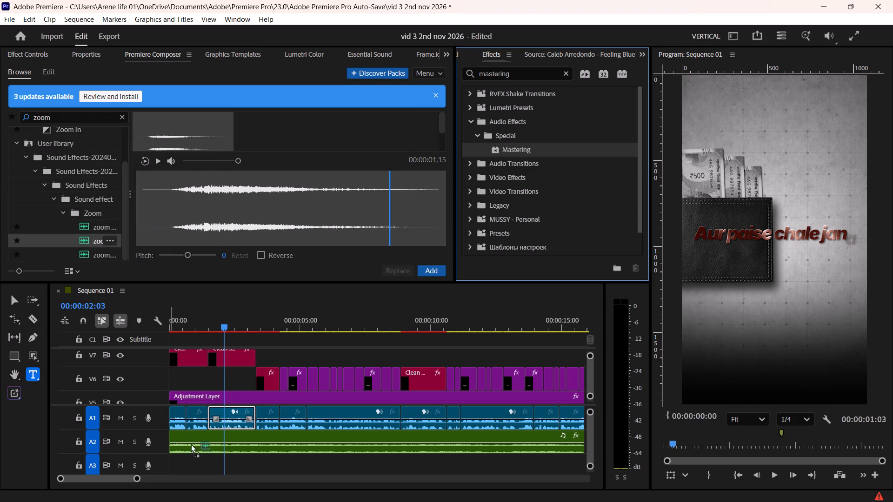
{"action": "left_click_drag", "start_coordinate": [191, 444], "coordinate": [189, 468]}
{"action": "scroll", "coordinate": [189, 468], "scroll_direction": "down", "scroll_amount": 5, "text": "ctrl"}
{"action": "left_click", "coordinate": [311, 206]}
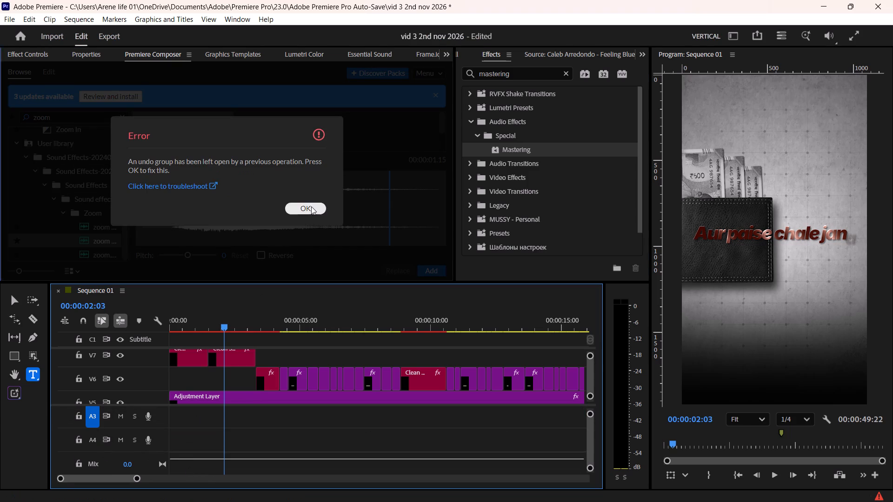
Add five standard audio tracks after Audio 4 and one video track after Video 8.
{"action": "scroll", "coordinate": [222, 434], "scroll_direction": "up", "scroll_amount": 4, "text": "alt"}
{"action": "scroll", "coordinate": [215, 431], "scroll_direction": "up", "scroll_amount": 5}
{"action": "left_click", "coordinate": [163, 412]}
{"action": "right_click", "coordinate": [163, 412]}
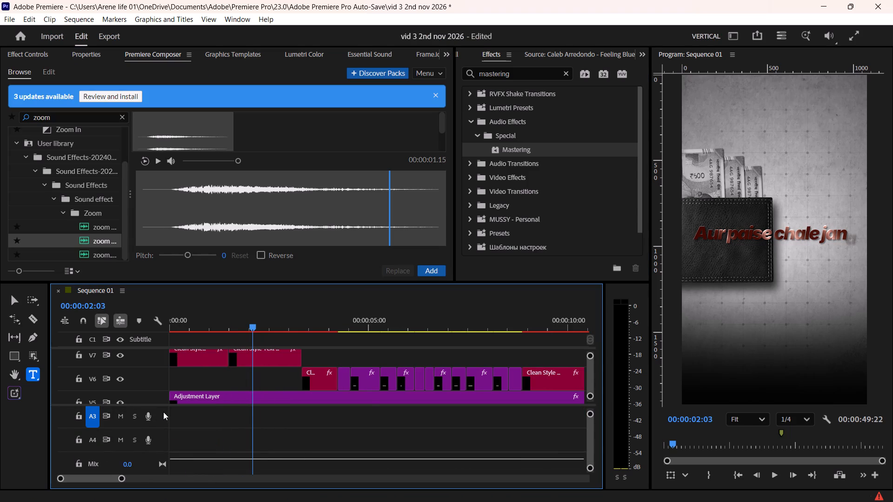
{"action": "left_click", "coordinate": [215, 264]}
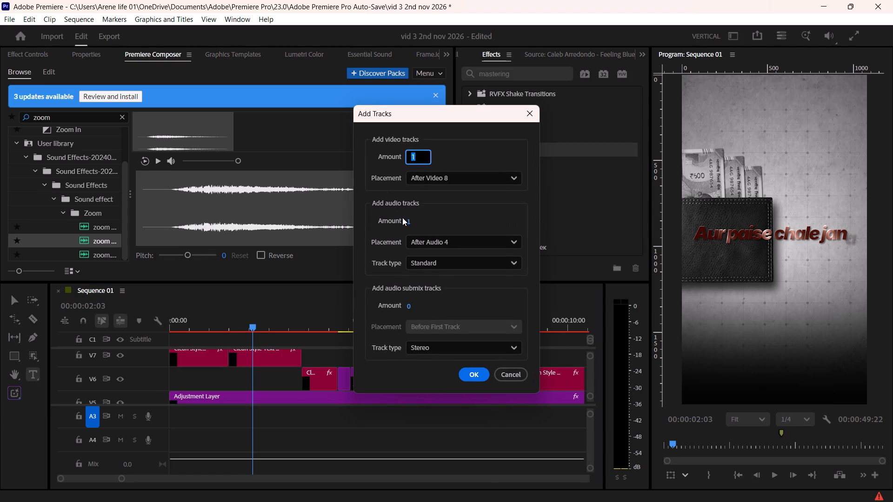
{"action": "left_click", "coordinate": [407, 221]}
{"action": "key", "text": "5"}
{"action": "left_click", "coordinate": [474, 377]}
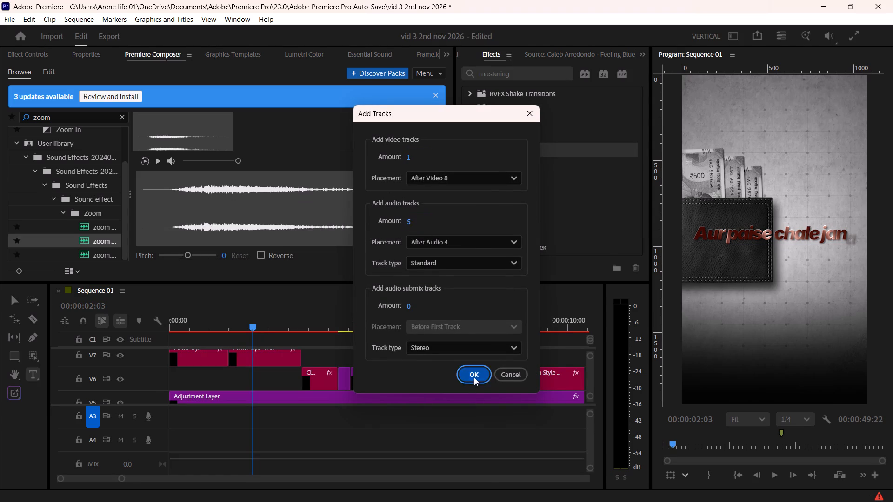
Place the second Zoom sound effect, zoom (3).wav, on A3 with its start aligned to 00:00:00:00.
{"action": "scroll", "coordinate": [242, 436], "scroll_direction": "down", "scroll_amount": 3, "text": "ctrl"}
{"action": "scroll", "coordinate": [240, 437], "scroll_direction": "up", "scroll_amount": 5}
{"action": "scroll", "coordinate": [234, 437], "scroll_direction": "down", "scroll_amount": 3, "text": "alt"}
{"action": "scroll", "coordinate": [213, 440], "scroll_direction": "up", "scroll_amount": 2}
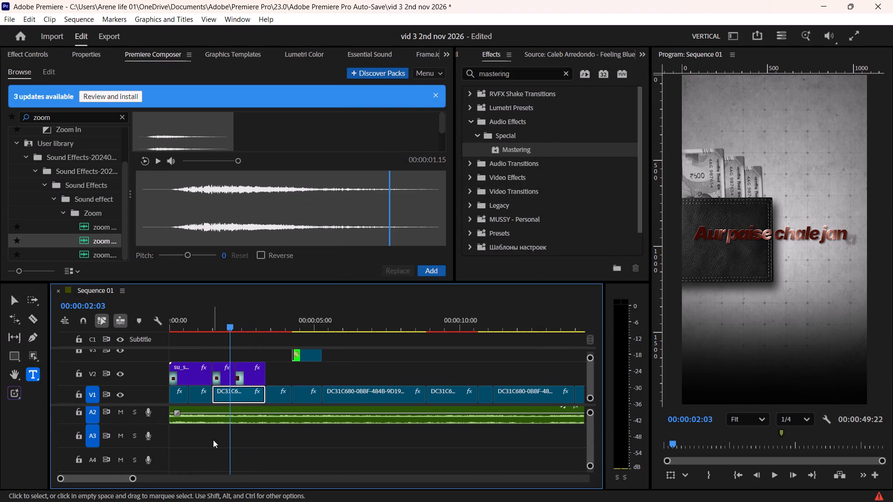
{"action": "scroll", "coordinate": [213, 440], "scroll_direction": "up", "scroll_amount": 3}
{"action": "left_click_drag", "start_coordinate": [190, 326], "coordinate": [166, 337]}
{"action": "left_click_drag", "start_coordinate": [93, 241], "coordinate": [170, 443]}
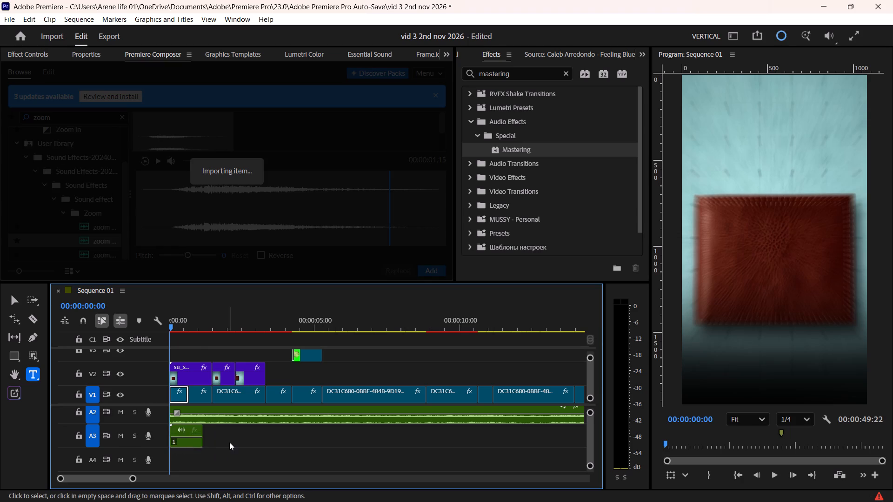
{"action": "left_click", "coordinate": [229, 442]}
{"action": "scroll", "coordinate": [203, 444], "scroll_direction": "up", "scroll_amount": 20, "text": "alt"}
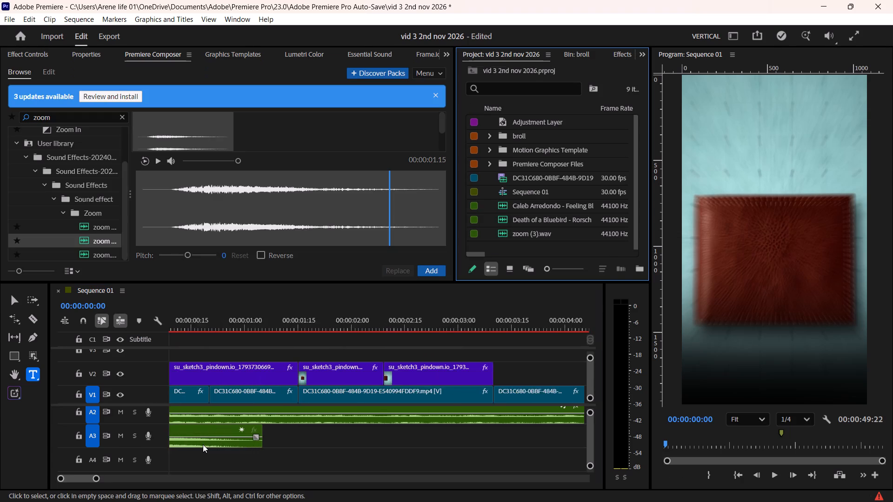
{"action": "scroll", "coordinate": [203, 444], "scroll_direction": "up", "scroll_amount": 4, "text": "alt"}
{"action": "left_click_drag", "start_coordinate": [177, 431], "coordinate": [183, 432]}
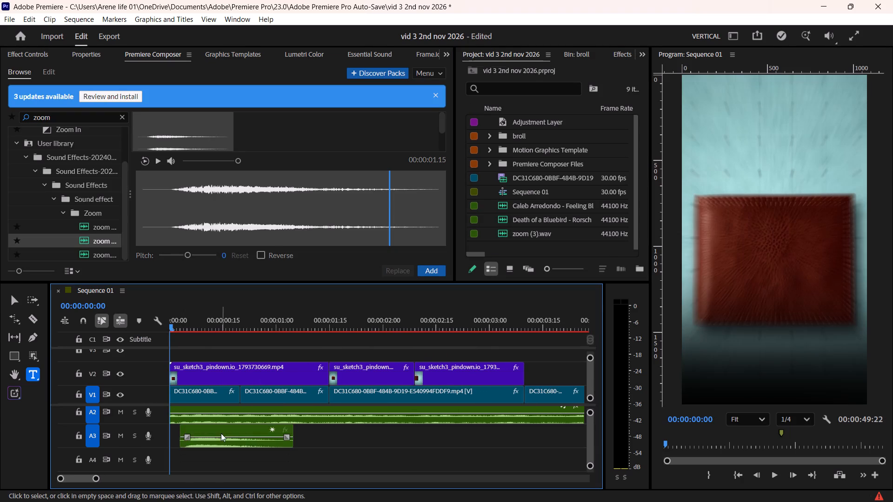
{"action": "left_click_drag", "start_coordinate": [221, 433], "coordinate": [198, 436]}
Play the opening second of the sequence to judge the zoom sound effect's loudness.
{"action": "key", "text": "space"}
{"action": "key", "text": "space"}
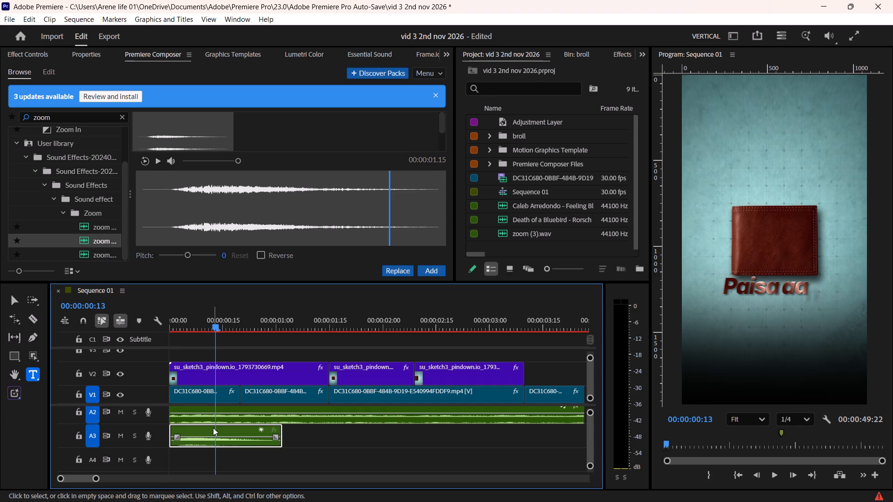
{"action": "left_click_drag", "start_coordinate": [196, 319], "coordinate": [162, 330]}
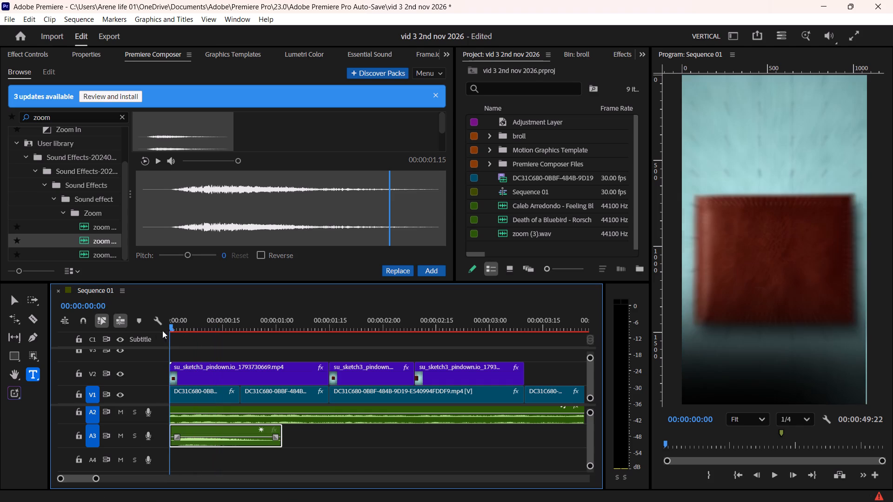
{"action": "left_click_drag", "start_coordinate": [162, 330], "coordinate": [156, 332]}
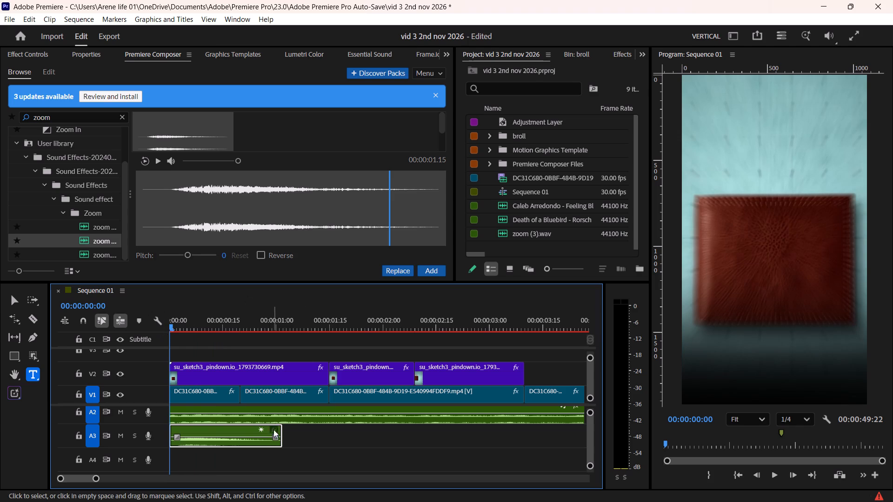
{"action": "key", "text": "space"}
{"action": "key", "text": "space"}
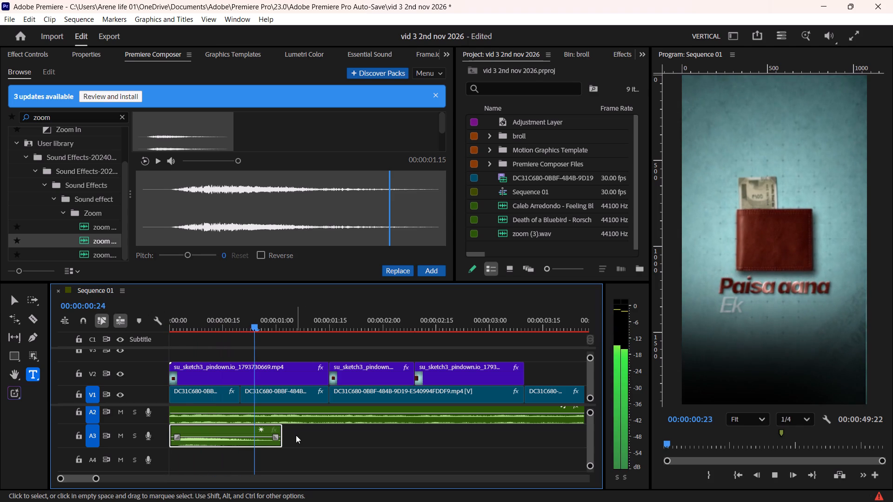
{"action": "left_click_drag", "start_coordinate": [242, 320], "coordinate": [191, 333]}
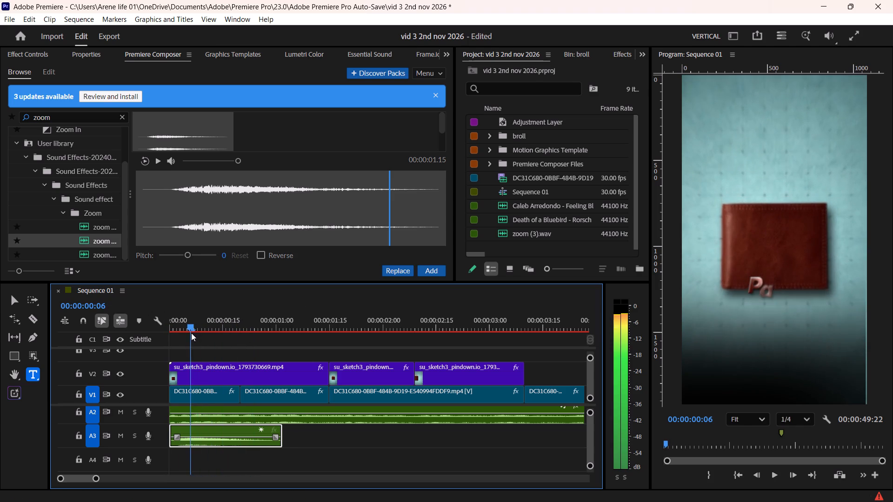
{"action": "left_click_drag", "start_coordinate": [191, 333], "coordinate": [188, 334]}
Adjust the gain of the A3 zoom clip by -12 dB and replay the opening from 00:00:00:00.
{"action": "type", "text": "g-12"}
{"action": "key", "text": "Return"}
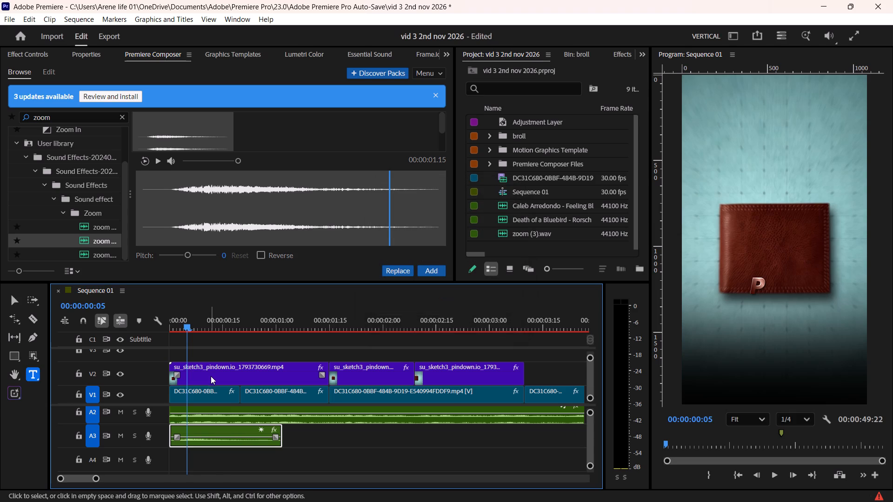
{"action": "left_click_drag", "start_coordinate": [184, 325], "coordinate": [166, 331]}
{"action": "left_click", "coordinate": [313, 438]}
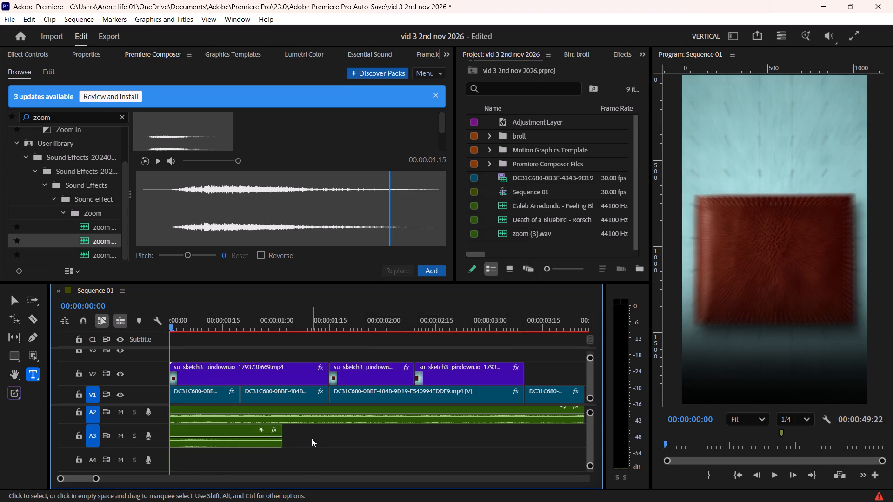
{"action": "key", "text": "space"}
{"action": "key", "text": "space"}
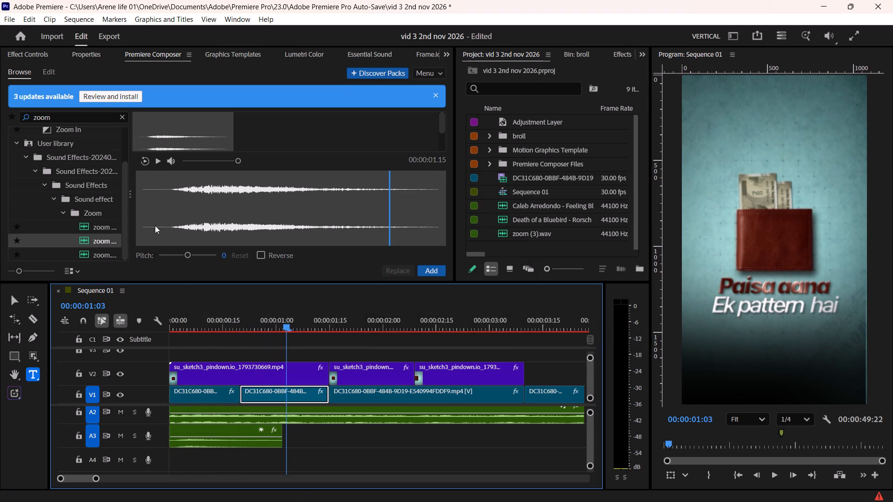
Search Premiere Composer for "ui" and preview the SFX- UI02 and SFX- UI03 sounds in the Essential folder.
{"action": "left_click", "coordinate": [87, 119]}
{"action": "key", "text": "ctrl+a"}
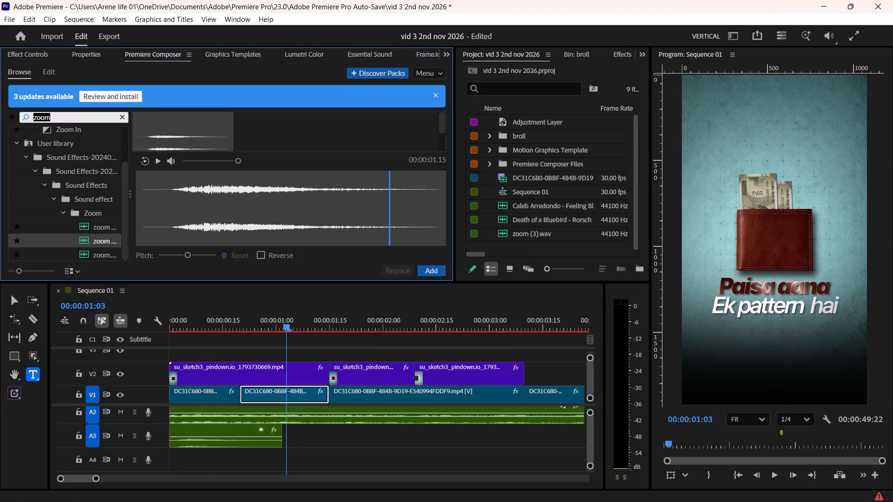
{"action": "key", "text": "BackSpace"}
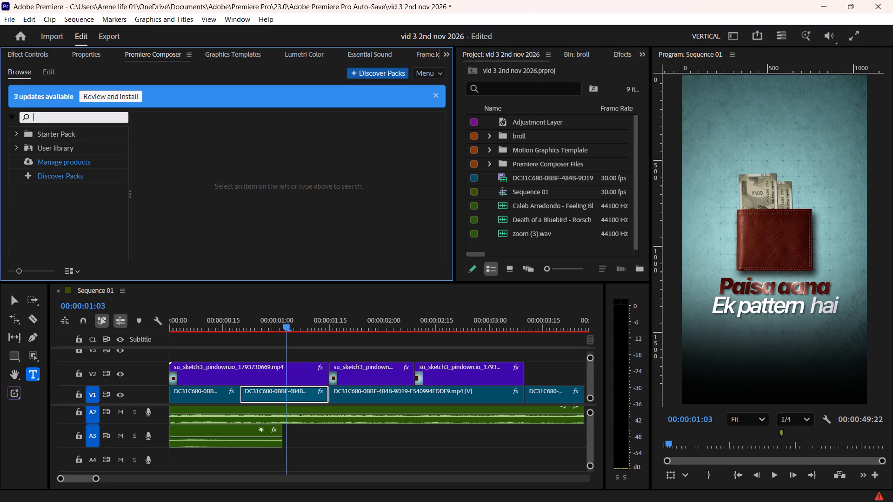
{"action": "type", "text": "ui"}
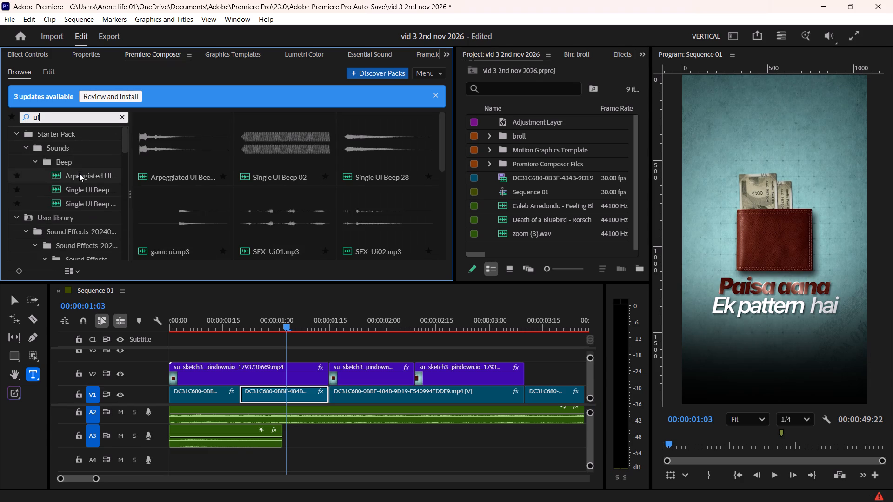
{"action": "scroll", "coordinate": [80, 175], "scroll_direction": "down", "scroll_amount": 1}
{"action": "scroll", "coordinate": [90, 236], "scroll_direction": "down", "scroll_amount": 1}
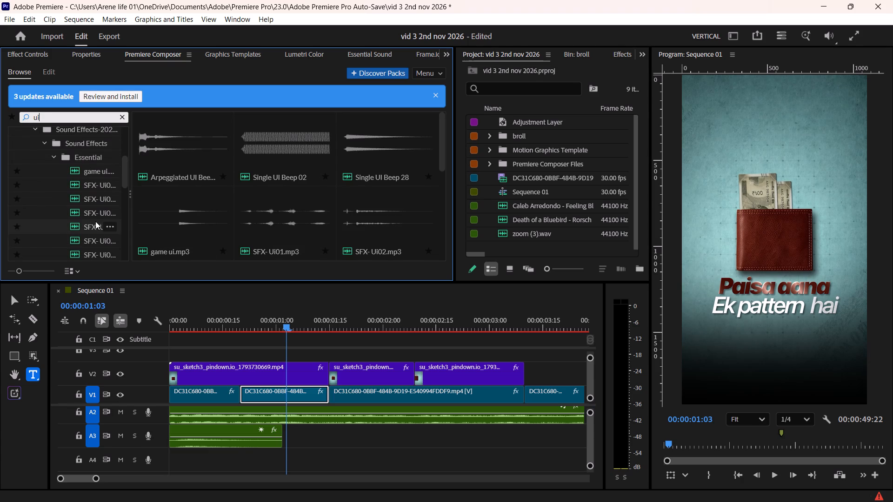
{"action": "left_click", "coordinate": [95, 211]}
{"action": "left_click", "coordinate": [93, 198]}
{"action": "left_click", "coordinate": [92, 211]}
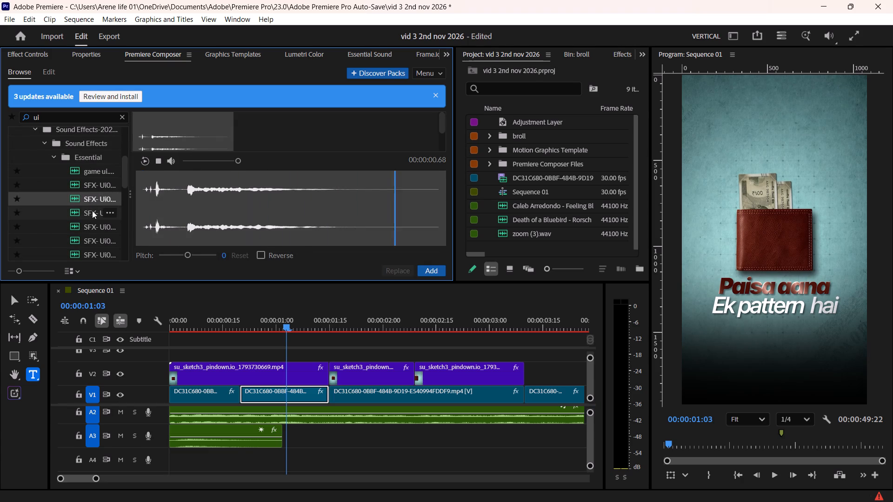
Place SFX- UI03.mp3 on A4 and, with snapping enabled, align its start to 00:00:00:04 where the first title letter appears.
{"action": "scroll", "coordinate": [213, 390], "scroll_direction": "down", "scroll_amount": 3, "text": "ctrl"}
{"action": "scroll", "coordinate": [227, 428], "scroll_direction": "down", "scroll_amount": 2, "text": "ctrl"}
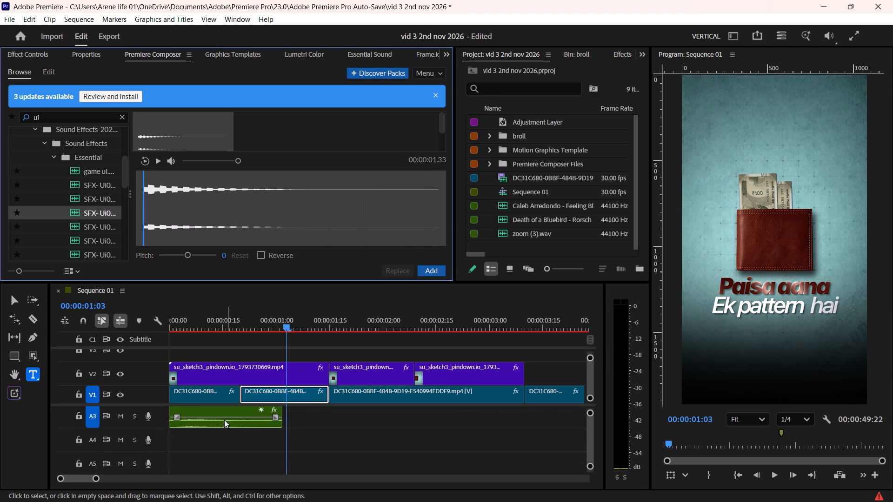
{"action": "left_click_drag", "start_coordinate": [89, 211], "coordinate": [204, 448]}
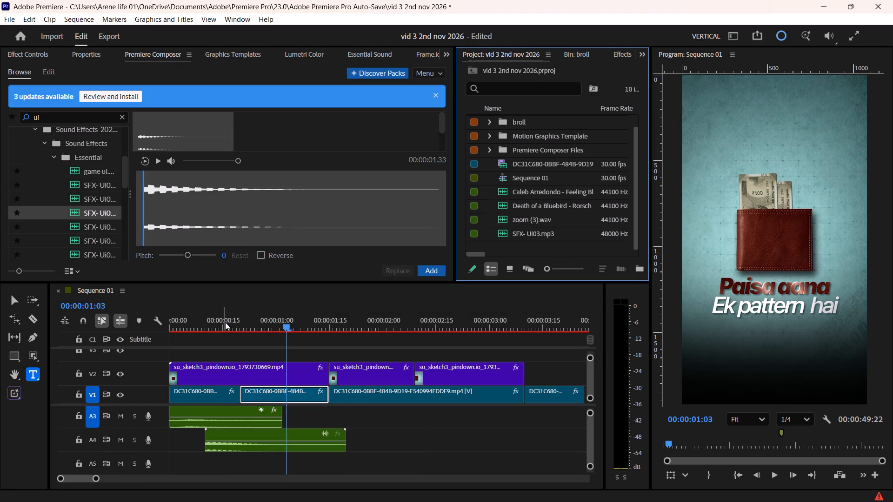
{"action": "left_click_drag", "start_coordinate": [225, 322], "coordinate": [187, 342]}
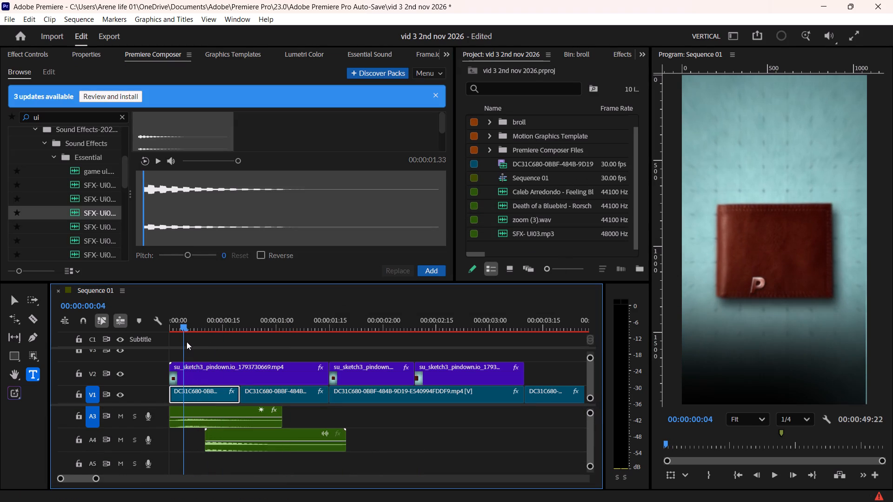
{"action": "left_click_drag", "start_coordinate": [187, 342], "coordinate": [186, 343]}
{"action": "scroll", "coordinate": [212, 422], "scroll_direction": "up", "scroll_amount": 4}
{"action": "left_click", "coordinate": [192, 445]}
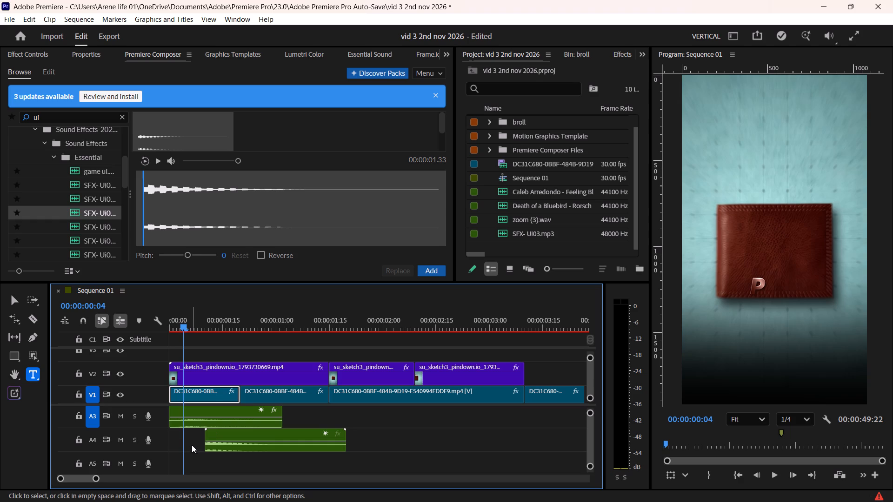
{"action": "left_click_drag", "start_coordinate": [238, 433], "coordinate": [223, 438]}
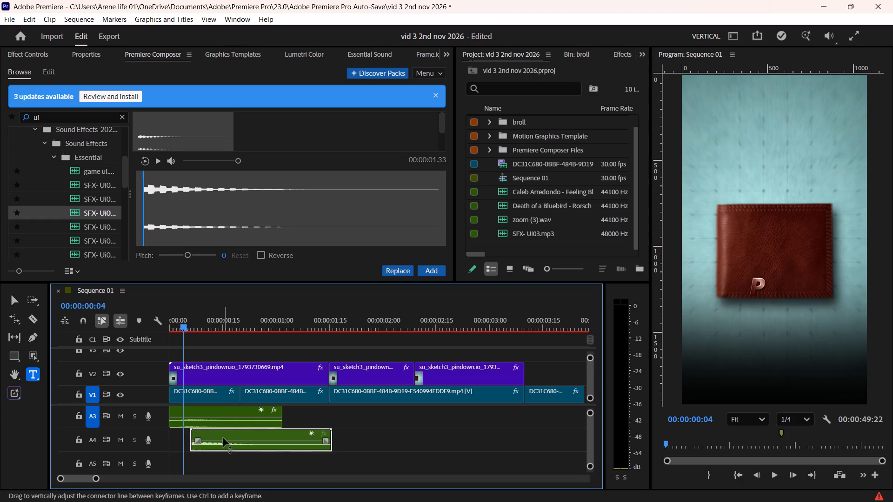
{"action": "left_click_drag", "start_coordinate": [229, 435], "coordinate": [224, 435]}
{"action": "key", "text": "s"}
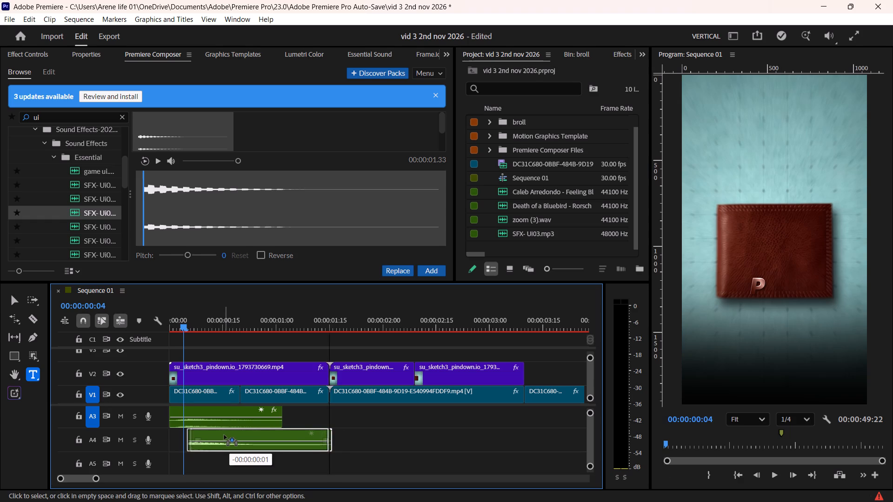
{"action": "left_click_drag", "start_coordinate": [224, 435], "coordinate": [223, 436]}
{"action": "left_click", "coordinate": [360, 432]}
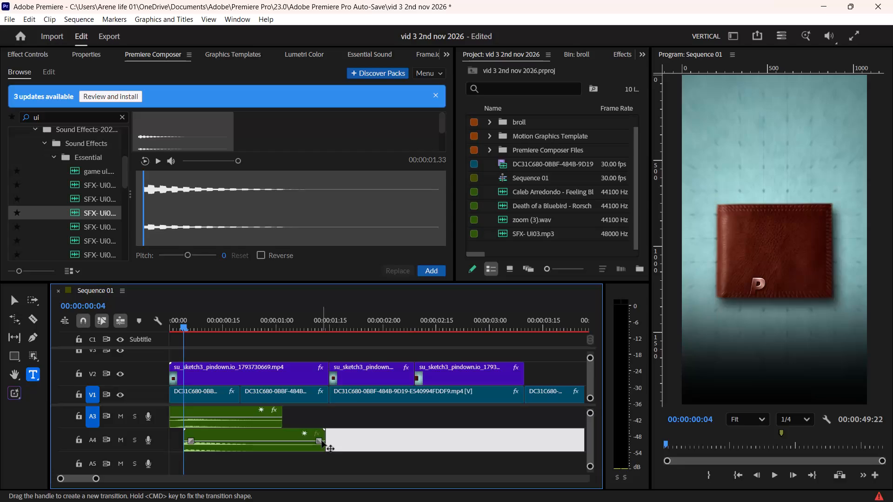
Adjust the gain of the SFX- UI03 clip on A4 by -13 dB and replay the opening.
{"action": "key", "text": "space"}
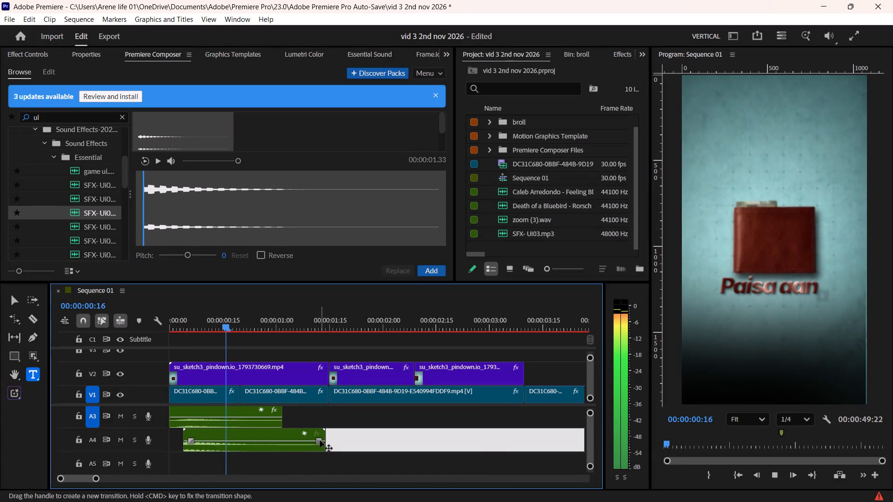
{"action": "key", "text": "space"}
{"action": "left_click", "coordinate": [276, 427]}
{"action": "left_click", "coordinate": [280, 435]}
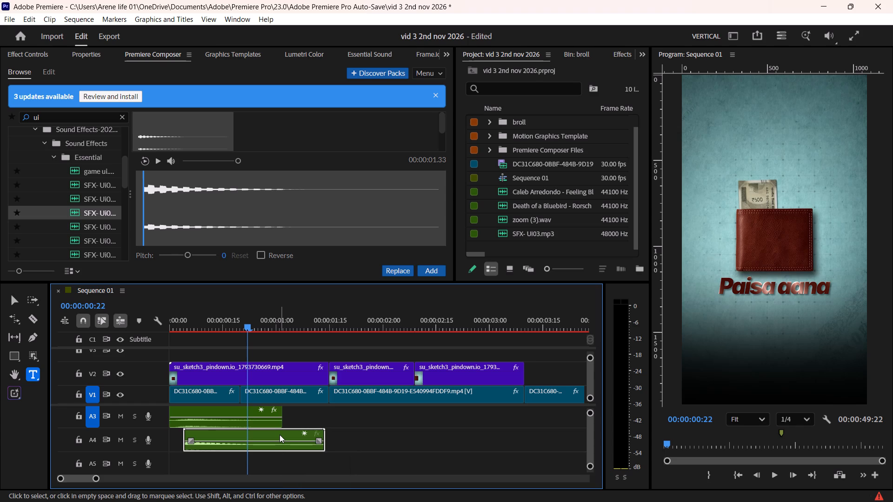
{"action": "type", "text": "g-13"}
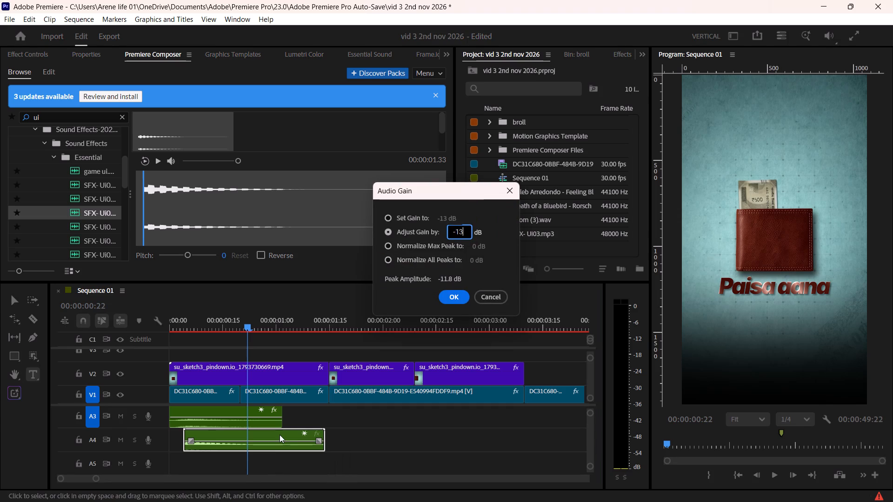
{"action": "key", "text": "Return"}
{"action": "scroll", "coordinate": [236, 437], "scroll_direction": "up", "scroll_amount": 5}
{"action": "left_click_drag", "start_coordinate": [193, 323], "coordinate": [160, 327]}
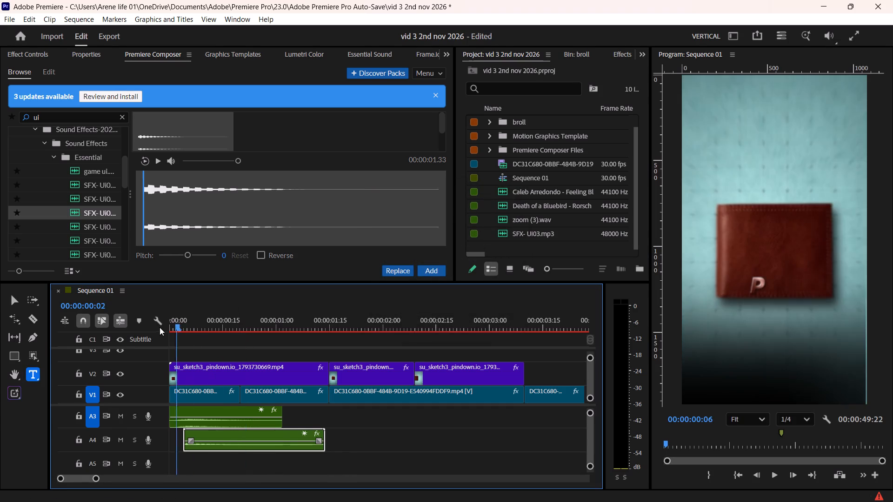
{"action": "left_click_drag", "start_coordinate": [160, 327], "coordinate": [158, 328]}
{"action": "key", "text": "space"}
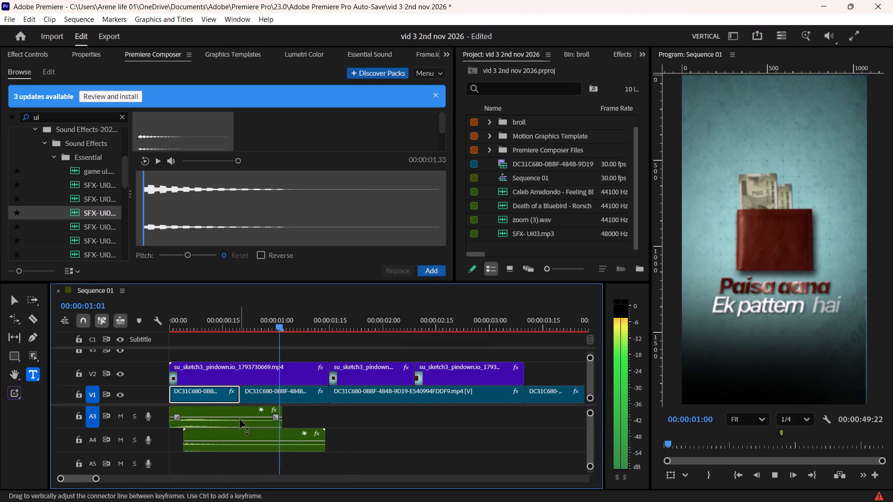
{"action": "key", "text": "space"}
Duplicate the A4 SFX- UI03 clip onto A5 starting at 00:00:00:20 and play it back.
{"action": "left_click_drag", "start_coordinate": [280, 324], "coordinate": [240, 337]}
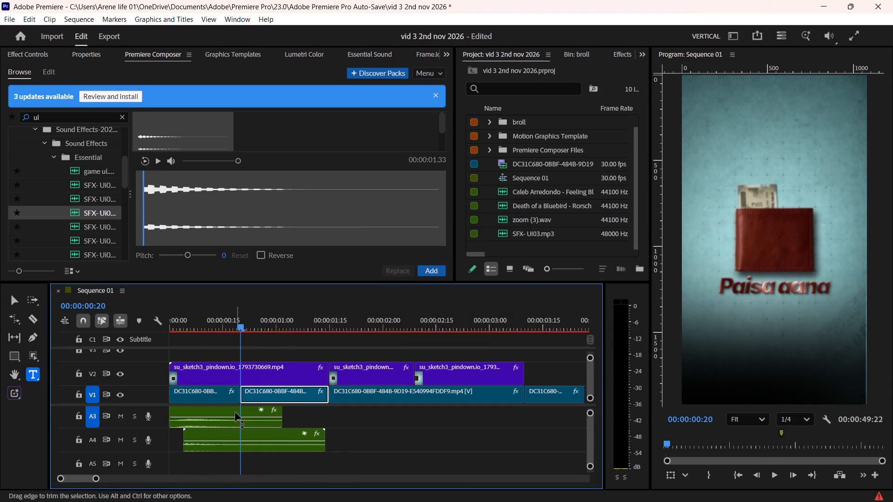
{"action": "left_click_drag", "start_coordinate": [221, 434], "coordinate": [275, 473], "text": "alt"}
{"action": "key", "text": "space"}
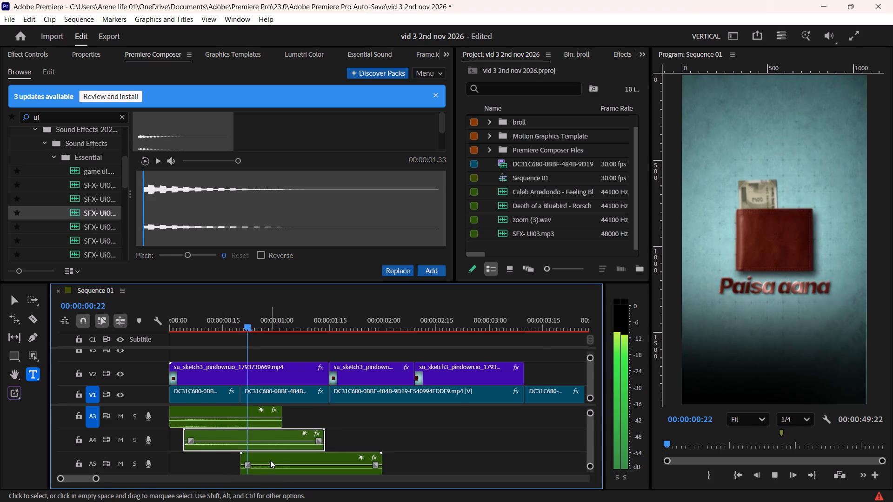
{"action": "scroll", "coordinate": [270, 460], "scroll_direction": "down", "scroll_amount": 4, "text": "alt"}
{"action": "key", "text": "space"}
Search Premiere Composer for "hit" and preview the cinematic and Hard Hit sounds, ending with Hard hit 1.
{"action": "left_click_drag", "start_coordinate": [289, 323], "coordinate": [274, 332]}
{"action": "left_click_drag", "start_coordinate": [55, 117], "coordinate": [8, 117]}
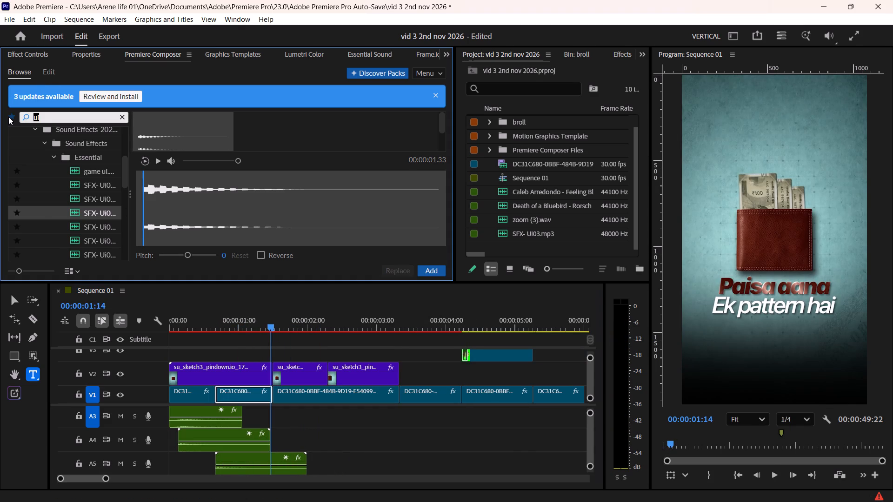
{"action": "type", "text": "hit"}
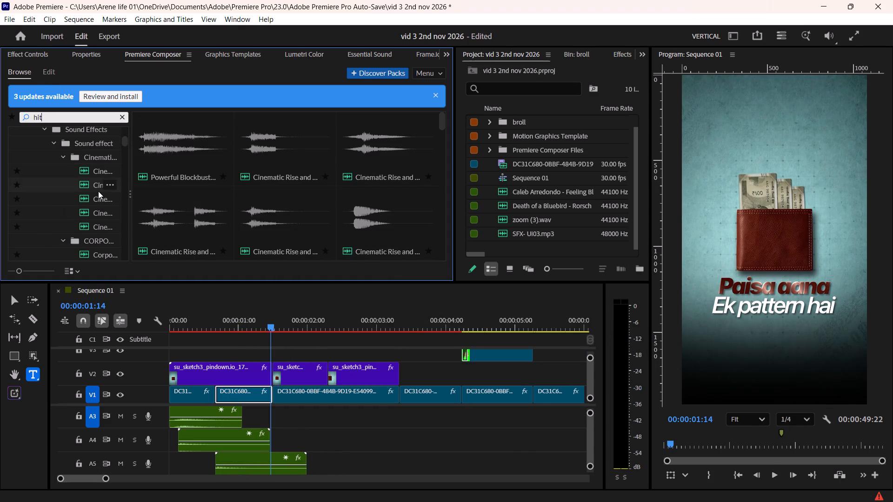
{"action": "left_click", "coordinate": [96, 191]}
{"action": "scroll", "coordinate": [93, 228], "scroll_direction": "down", "scroll_amount": 2}
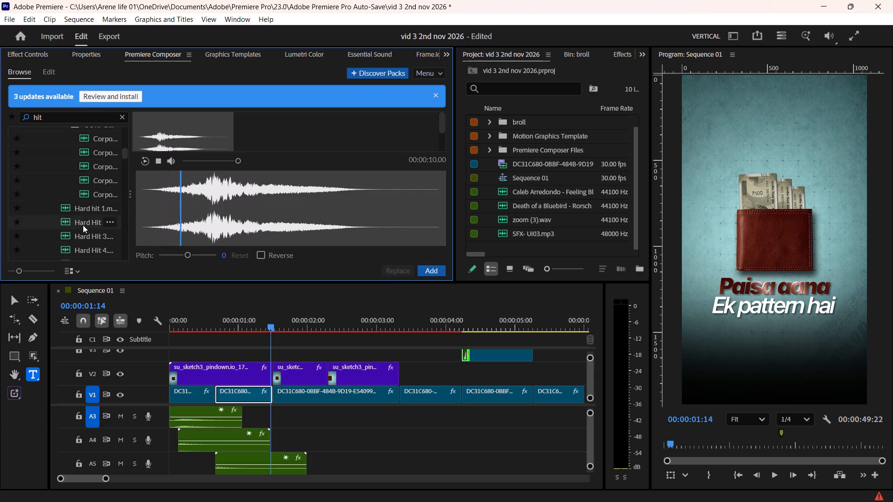
{"action": "left_click", "coordinate": [83, 224]}
{"action": "left_click", "coordinate": [84, 234]}
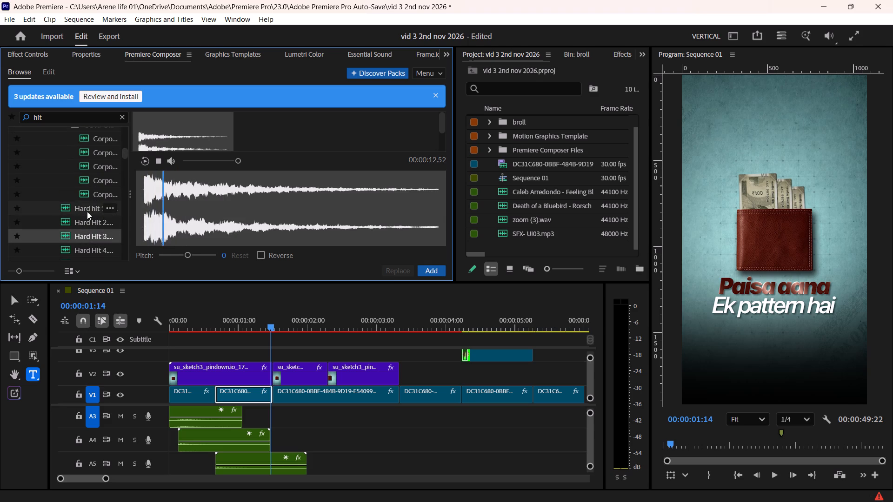
{"action": "left_click", "coordinate": [87, 211]}
{"action": "left_click", "coordinate": [84, 238]}
{"action": "scroll", "coordinate": [84, 238], "scroll_direction": "down", "scroll_amount": 1}
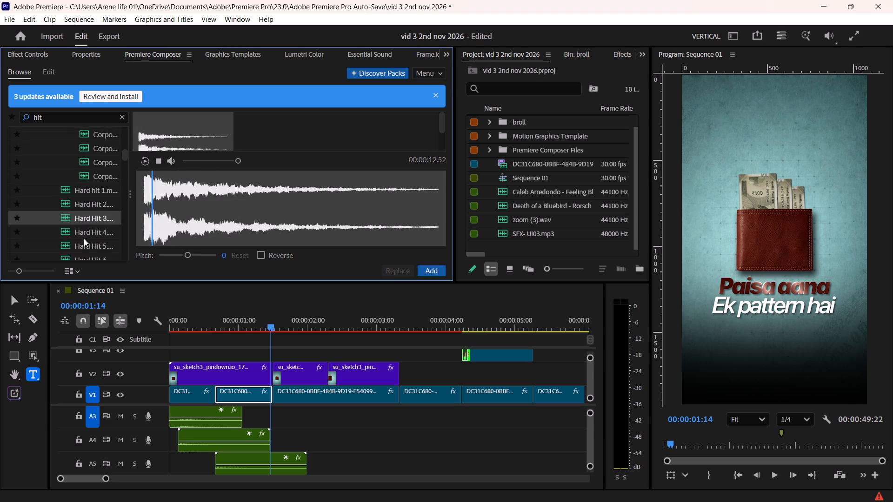
{"action": "left_click", "coordinate": [87, 194]}
{"action": "left_click", "coordinate": [88, 210]}
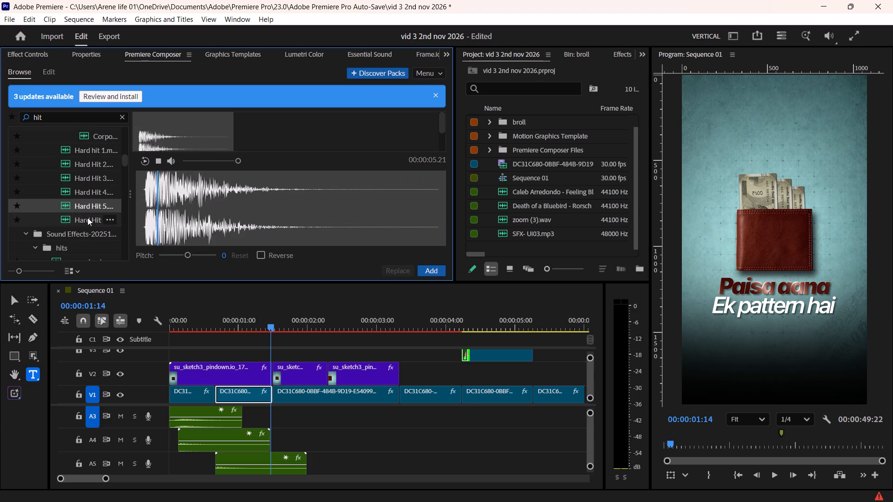
{"action": "left_click", "coordinate": [87, 218]}
{"action": "left_click", "coordinate": [81, 154]}
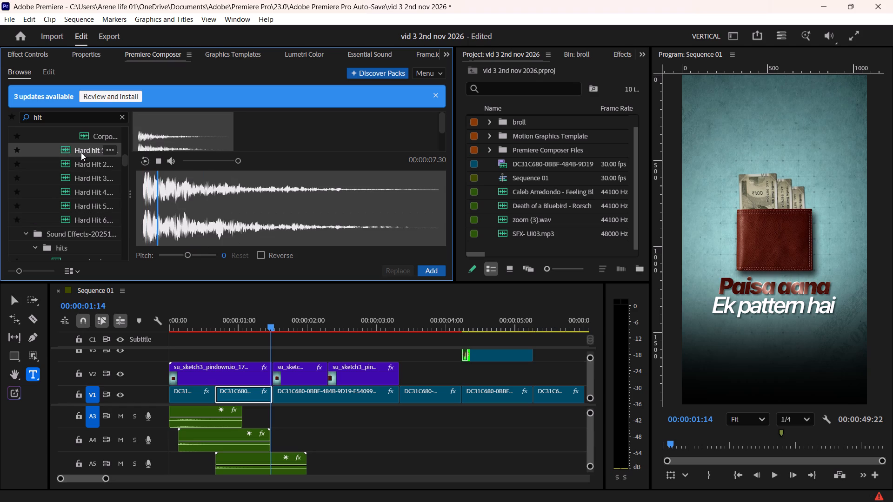
Place Hard hit 1.mp3 on A3 starting at 00:00:01:14, where the second title graphic begins, and play it back.
{"action": "left_click_drag", "start_coordinate": [82, 151], "coordinate": [266, 423]}
{"action": "scroll", "coordinate": [273, 423], "scroll_direction": "down", "scroll_amount": 10, "text": "alt"}
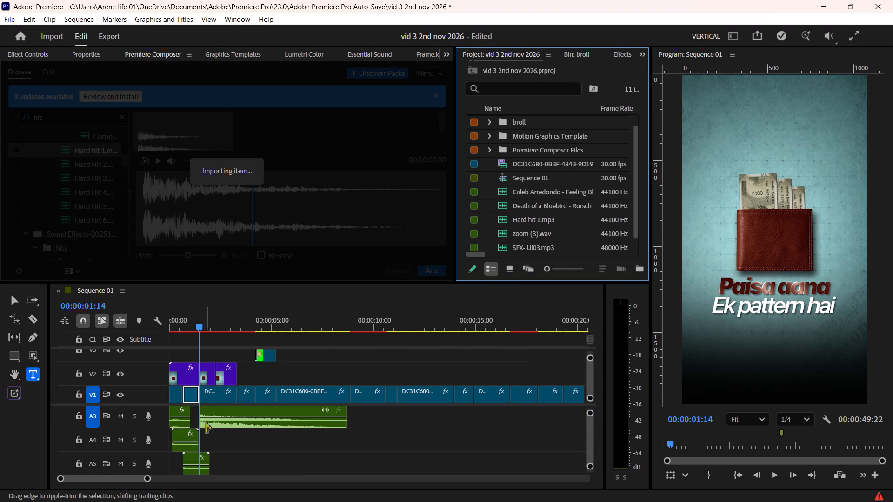
{"action": "scroll", "coordinate": [206, 428], "scroll_direction": "up", "scroll_amount": 4, "text": "ctrl"}
{"action": "scroll", "coordinate": [206, 428], "scroll_direction": "up", "scroll_amount": 15, "text": "alt"}
{"action": "key", "text": "space"}
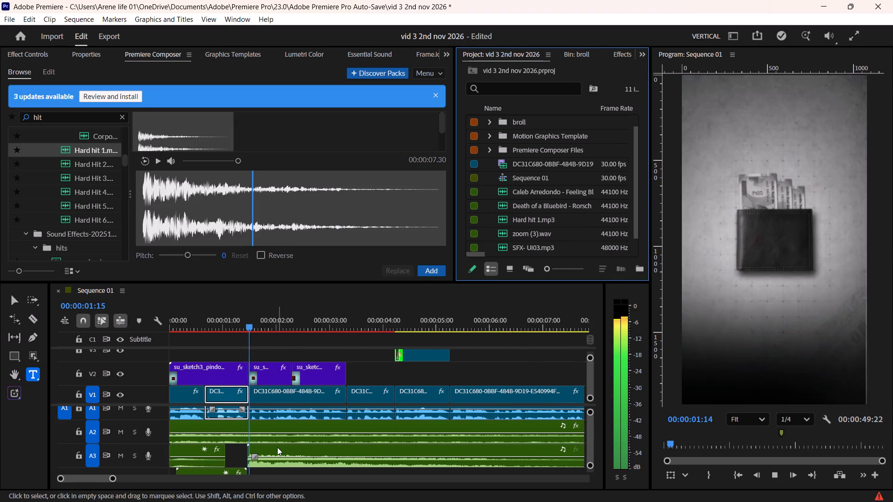
{"action": "key", "text": "space"}
Adjust the gain of the Hard hit 1 clip on A3 by -14 dB, save the project and replay from 00:00:01:12.
{"action": "left_click", "coordinate": [293, 449]}
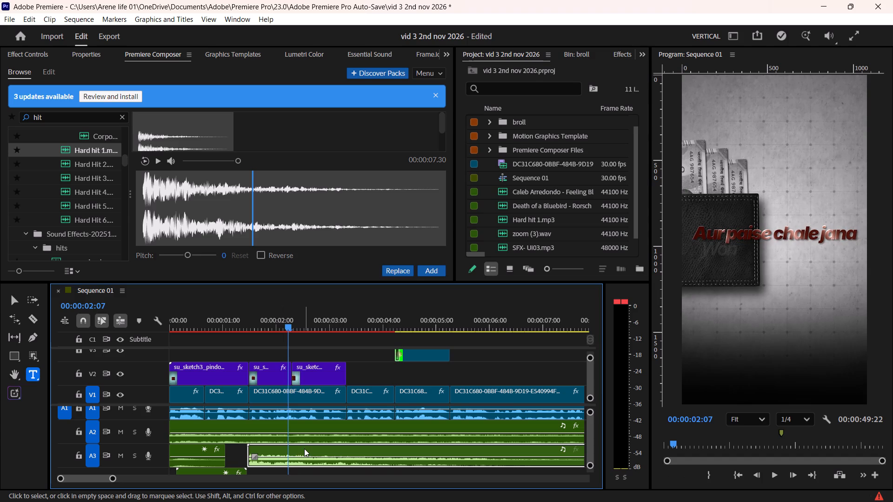
{"action": "type", "text": "g-14"}
{"action": "key", "text": "Return"}
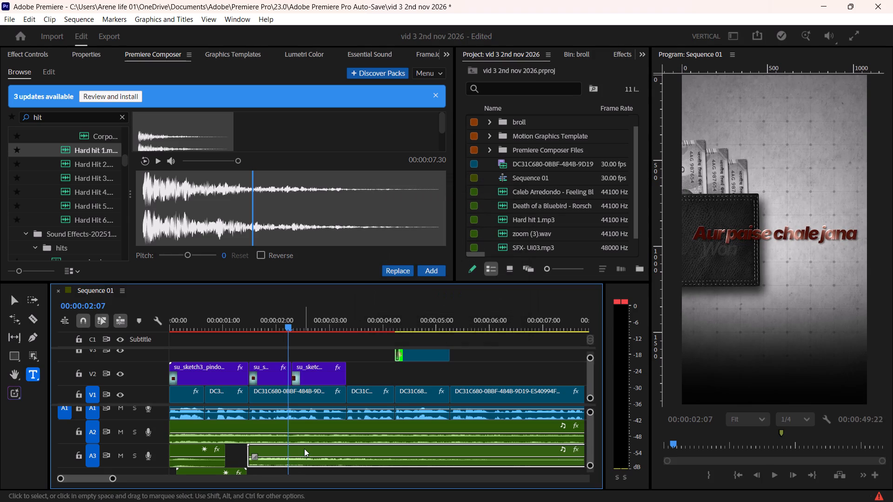
{"action": "left_click", "coordinate": [246, 330]}
{"action": "key", "text": "ctrl+s"}
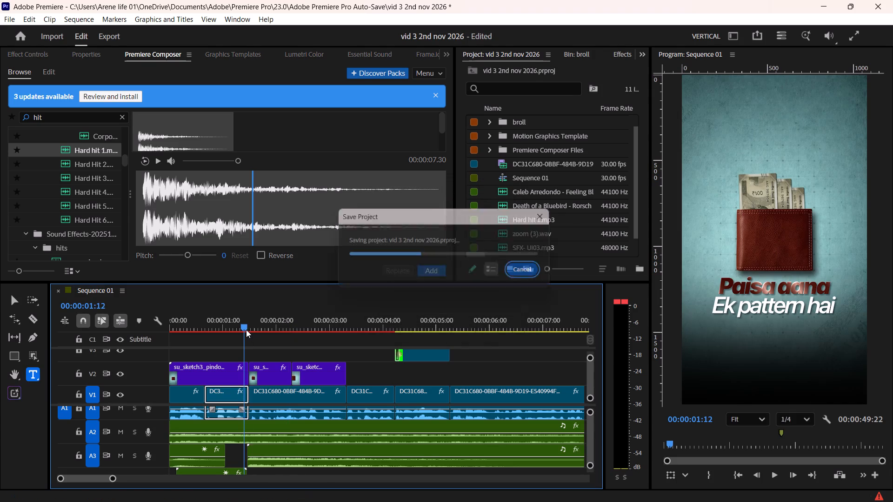
{"action": "key", "text": "space"}
{"action": "key", "text": "space"}
Duplicate the SFX- UI03 clips on A4 and A5 further along their tracks, align the A4 copy's start to 00:00:01:15 and play it back.
{"action": "scroll", "coordinate": [291, 380], "scroll_direction": "down", "scroll_amount": 4, "text": "alt"}
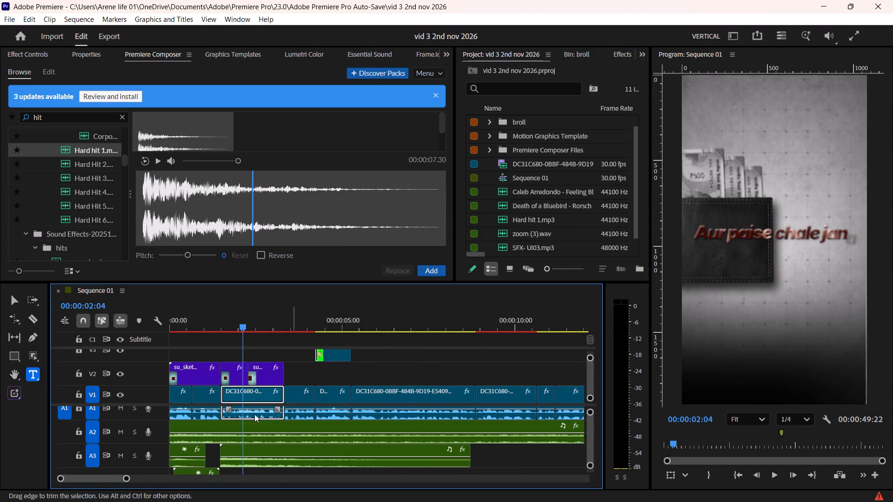
{"action": "scroll", "coordinate": [257, 416], "scroll_direction": "down", "scroll_amount": 3, "text": "ctrl"}
{"action": "scroll", "coordinate": [236, 451], "scroll_direction": "up", "scroll_amount": 5}
{"action": "scroll", "coordinate": [244, 438], "scroll_direction": "up", "scroll_amount": 9, "text": "alt"}
{"action": "scroll", "coordinate": [247, 438], "scroll_direction": "down", "scroll_amount": 2, "text": "ctrl"}
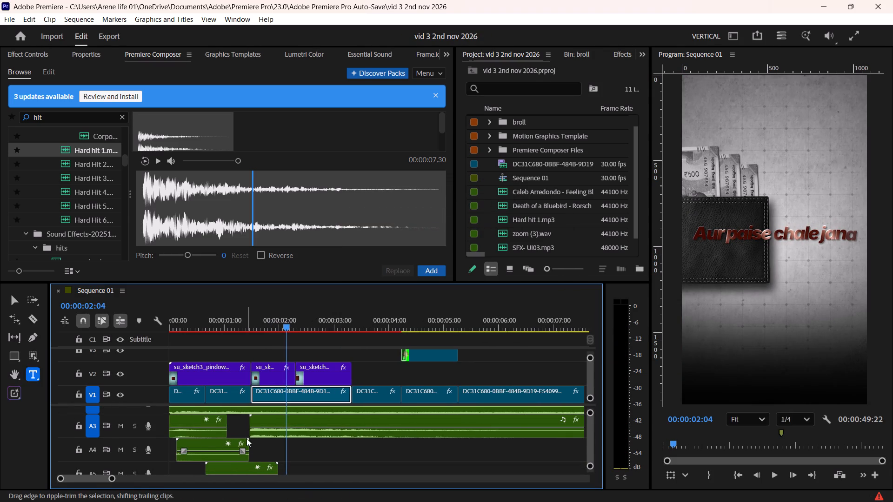
{"action": "left_click_drag", "start_coordinate": [310, 429], "coordinate": [233, 457]}
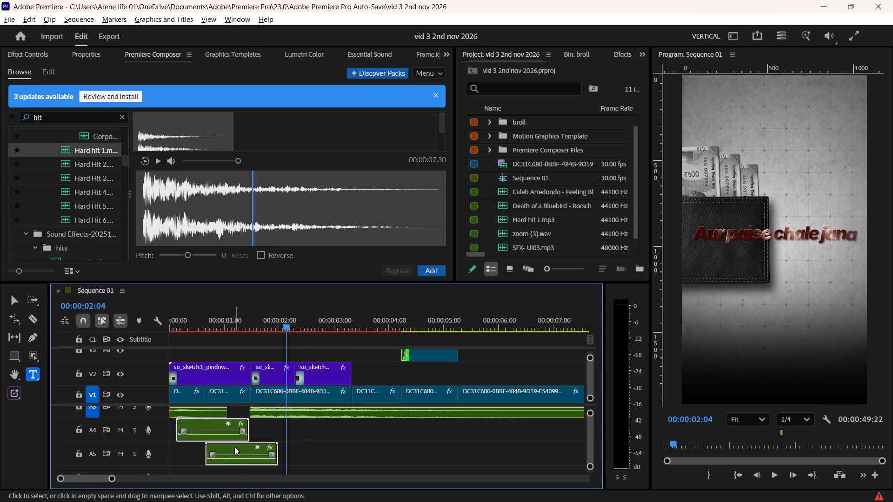
{"action": "left_click_drag", "start_coordinate": [234, 447], "coordinate": [325, 447], "text": "alt"}
{"action": "scroll", "coordinate": [294, 450], "scroll_direction": "up", "scroll_amount": 5}
{"action": "scroll", "coordinate": [294, 450], "scroll_direction": "up", "scroll_amount": 3, "text": "alt"}
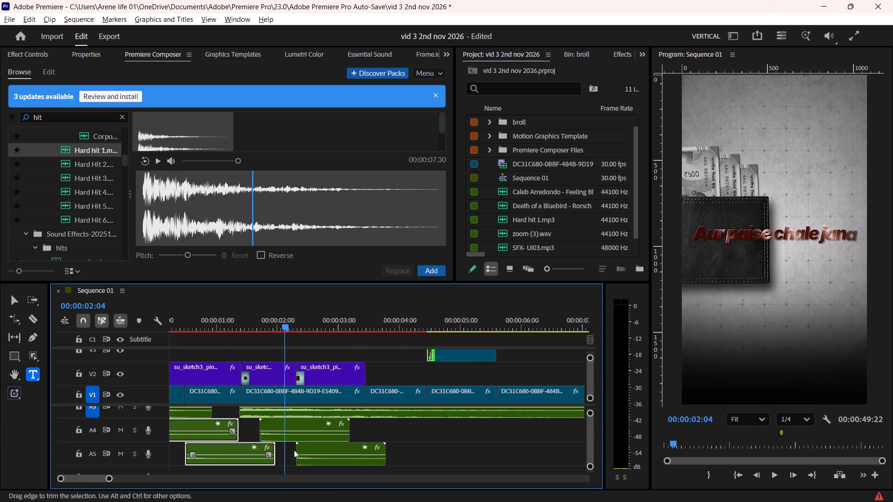
{"action": "scroll", "coordinate": [294, 450], "scroll_direction": "up", "scroll_amount": 7, "text": "alt"}
{"action": "left_click_drag", "start_coordinate": [334, 321], "coordinate": [316, 329], "text": "shift"}
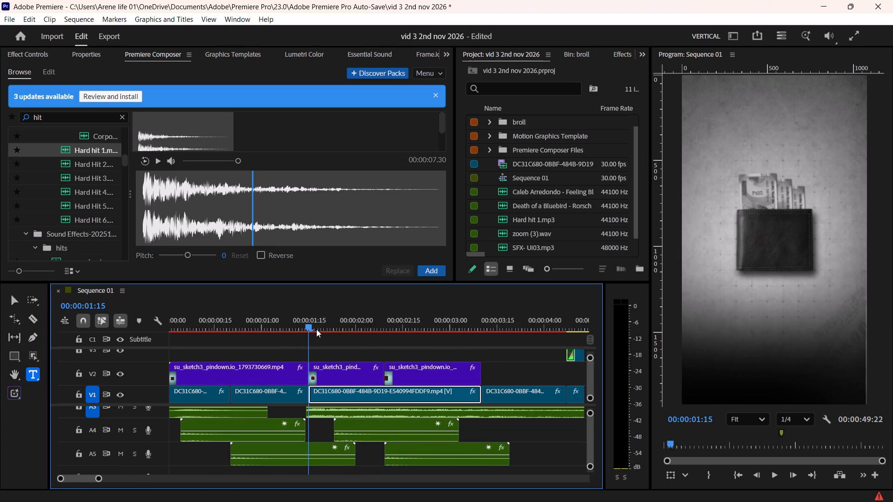
{"action": "left_click_drag", "start_coordinate": [369, 425], "coordinate": [345, 428]}
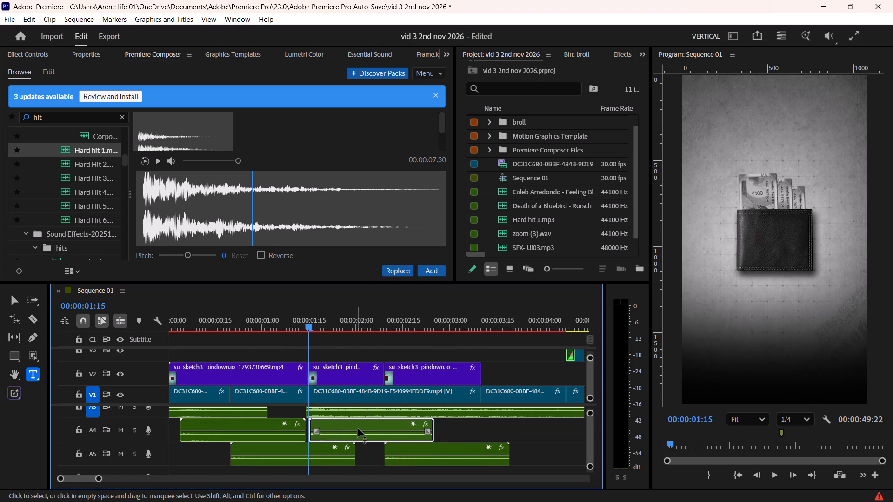
{"action": "key", "text": "space"}
{"action": "key", "text": "space"}
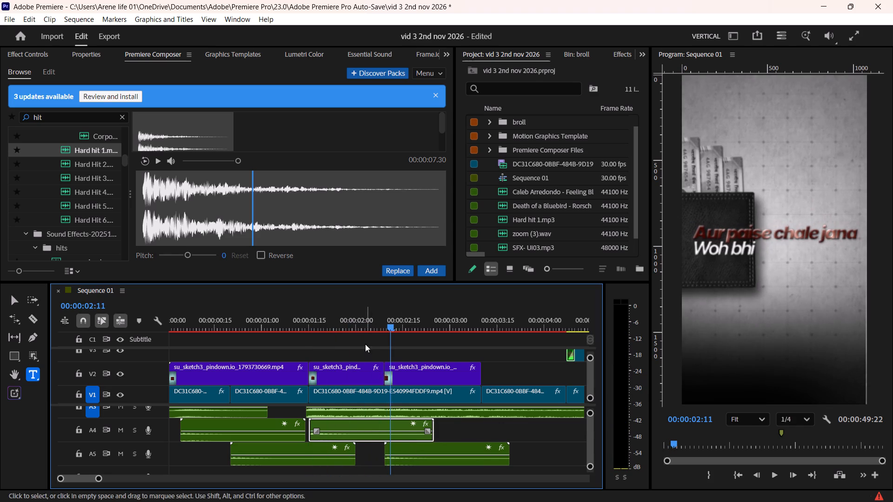
Move the copied SFX- UI03 clip on A5 to start at 00:00:02:07, where the second text line appears, and play it back.
{"action": "left_click_drag", "start_coordinate": [380, 321], "coordinate": [380, 329]}
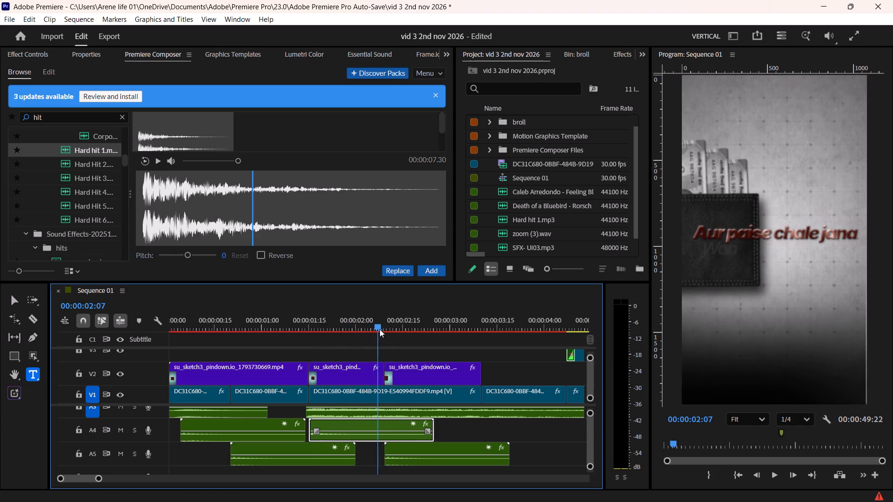
{"action": "left_click_drag", "start_coordinate": [380, 329], "coordinate": [375, 331]}
{"action": "key", "text": "space"}
{"action": "key", "text": "space"}
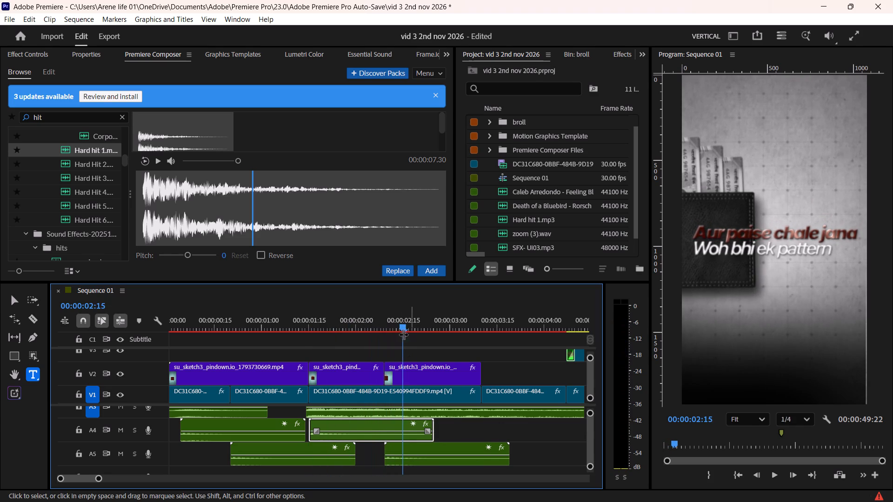
{"action": "left_click_drag", "start_coordinate": [396, 320], "coordinate": [381, 332]}
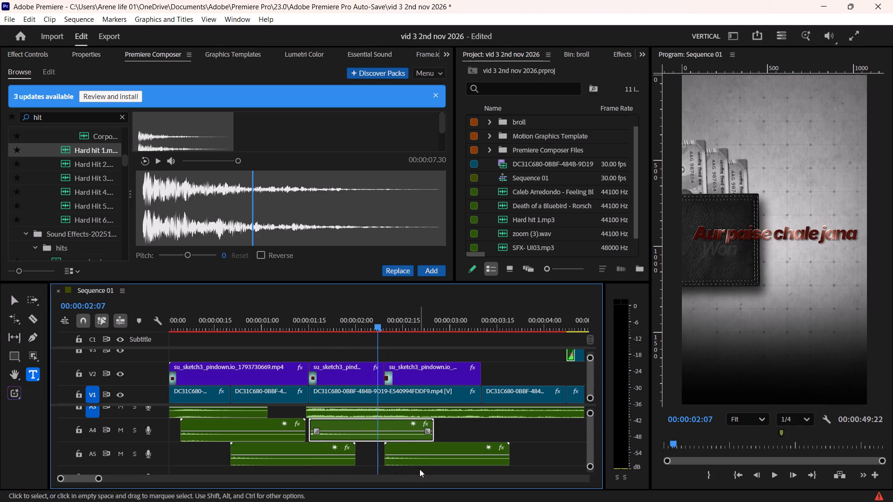
{"action": "left_click_drag", "start_coordinate": [418, 450], "coordinate": [409, 451]}
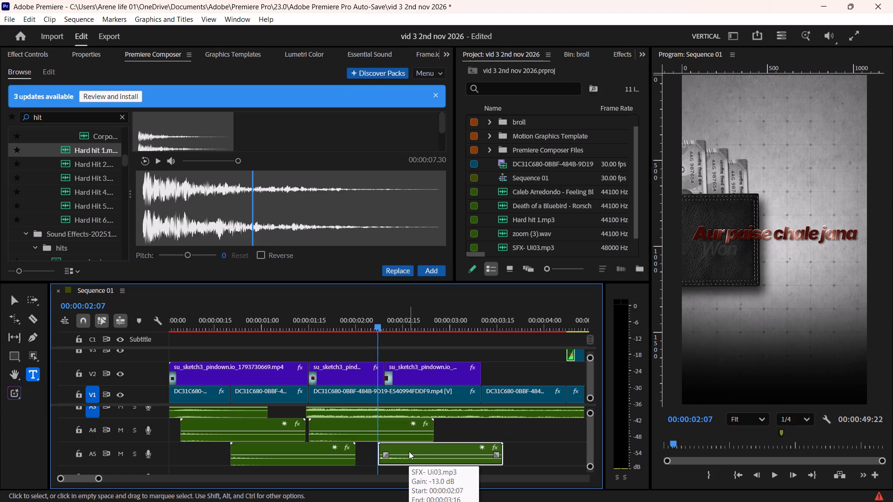
{"action": "key", "text": "space"}
{"action": "scroll", "coordinate": [409, 451], "scroll_direction": "down", "scroll_amount": 4}
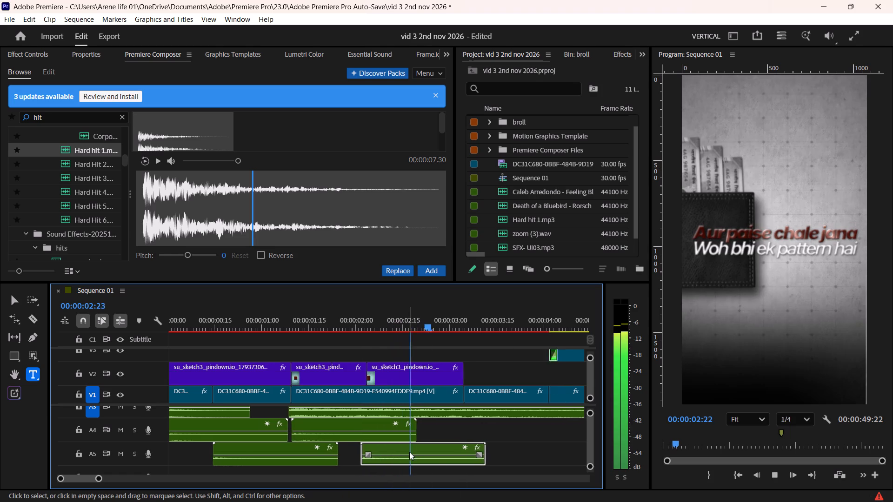
{"action": "scroll", "coordinate": [406, 452], "scroll_direction": "down", "scroll_amount": 6}
{"action": "key", "text": "space"}
Duplicate the opening zoom sound from A3 onto A4, starting about 00:00:03:00 so it spans the cut at 00:00:03:10, and play it back.
{"action": "left_click_drag", "start_coordinate": [382, 323], "coordinate": [371, 332], "text": "shift"}
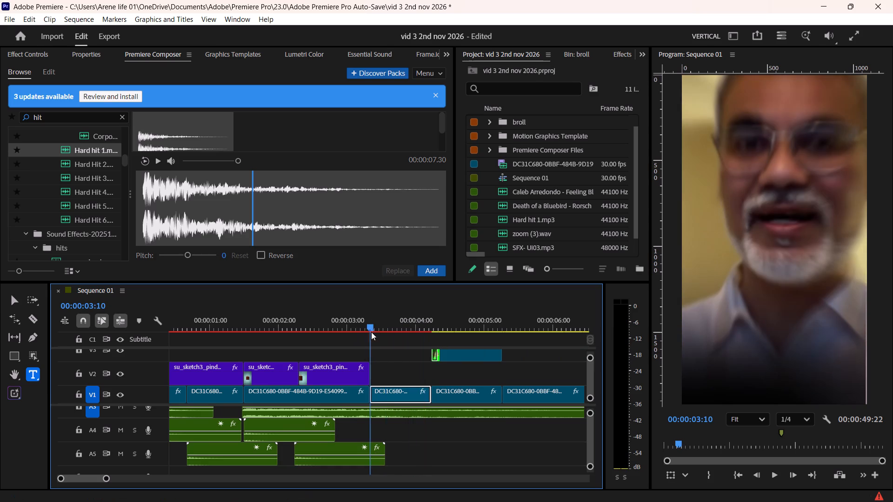
{"action": "left_click_drag", "start_coordinate": [371, 332], "coordinate": [370, 333], "text": "shift"}
{"action": "scroll", "coordinate": [361, 398], "scroll_direction": "down", "scroll_amount": 5, "text": "alt"}
{"action": "scroll", "coordinate": [333, 443], "scroll_direction": "up", "scroll_amount": 4}
{"action": "scroll", "coordinate": [236, 443], "scroll_direction": "up", "scroll_amount": 3, "text": "ctrl"}
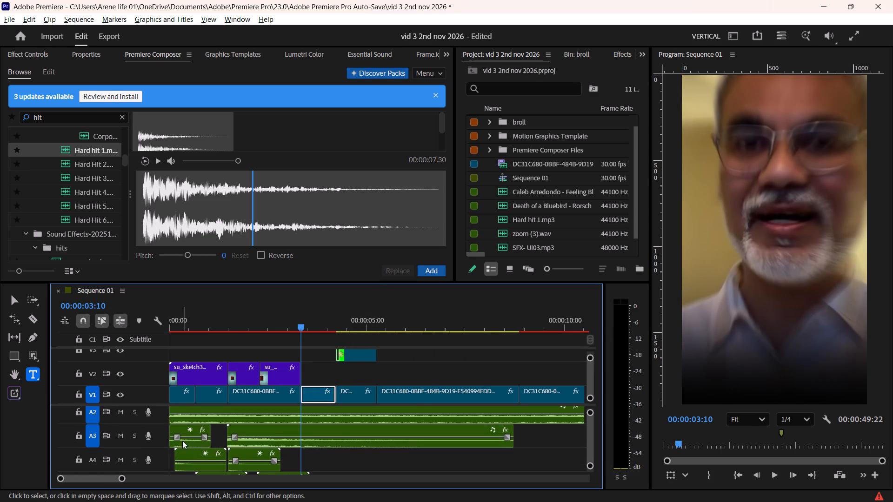
{"action": "left_click_drag", "start_coordinate": [189, 442], "coordinate": [308, 465], "text": "alt"}
{"action": "scroll", "coordinate": [308, 465], "scroll_direction": "up", "scroll_amount": 11, "text": "alt"}
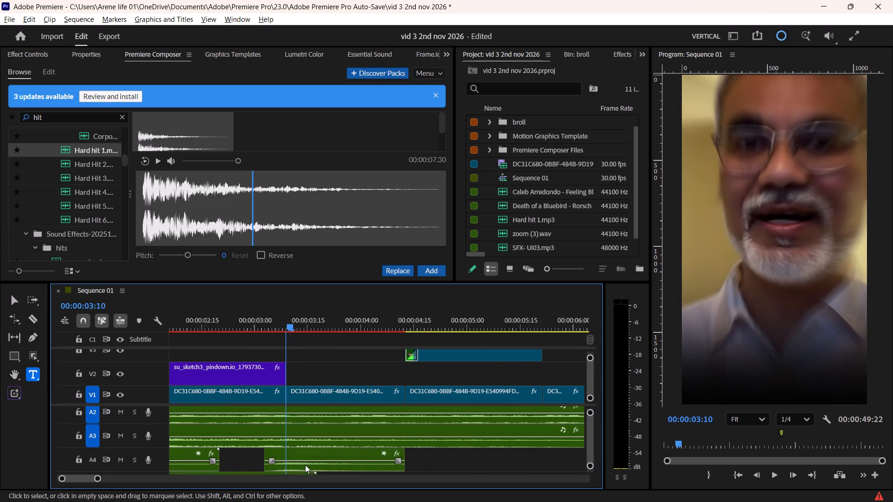
{"action": "left_click_drag", "start_coordinate": [330, 453], "coordinate": [309, 458]}
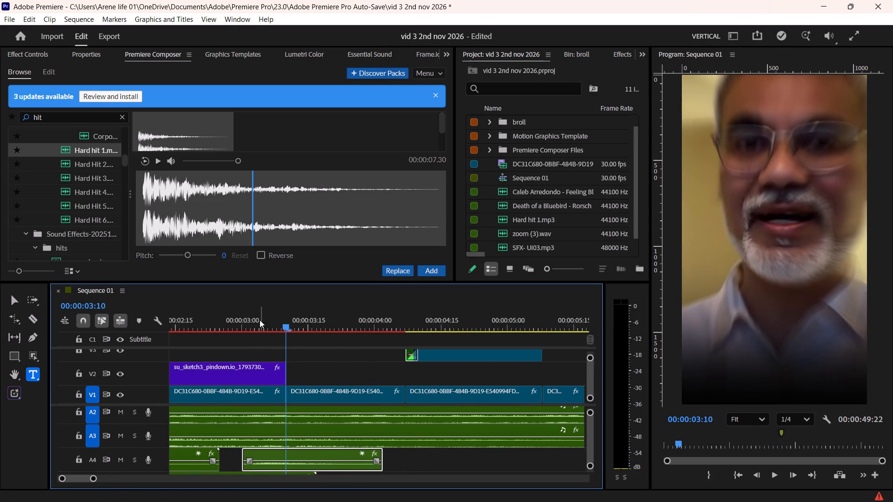
{"action": "left_click", "coordinate": [260, 320]}
{"action": "key", "text": "space"}
{"action": "key", "text": "space"}
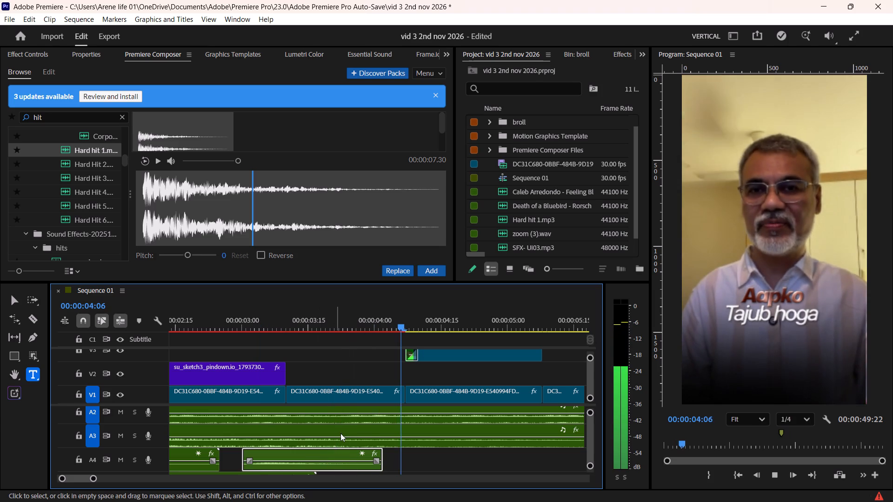
Duplicate the zoom sound on A4 from about 00:00:03:00 to the cut before the "Uske bawajood" text, near 00:00:08:22, and play it back.
{"action": "key", "text": "space"}
{"action": "scroll", "coordinate": [372, 428], "scroll_direction": "down", "scroll_amount": 8, "text": "alt"}
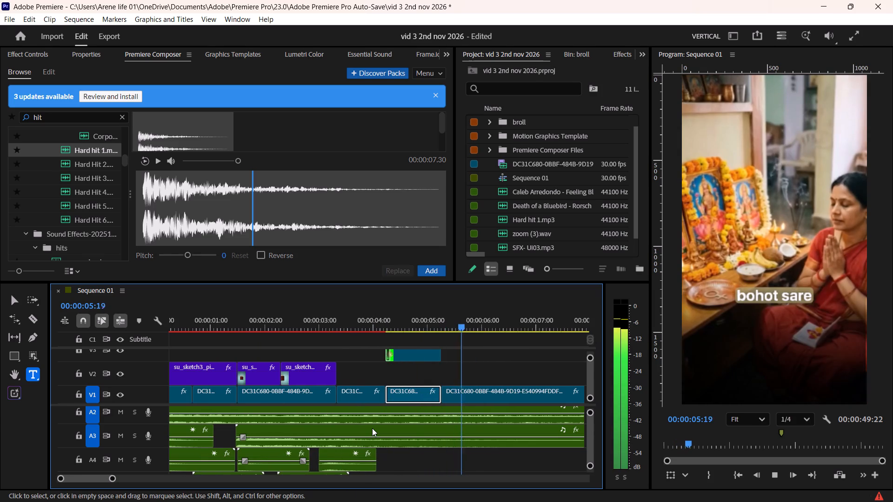
{"action": "scroll", "coordinate": [372, 428], "scroll_direction": "down", "scroll_amount": 8, "text": "alt"}
{"action": "scroll", "coordinate": [395, 387], "scroll_direction": "down", "scroll_amount": 4, "text": "alt"}
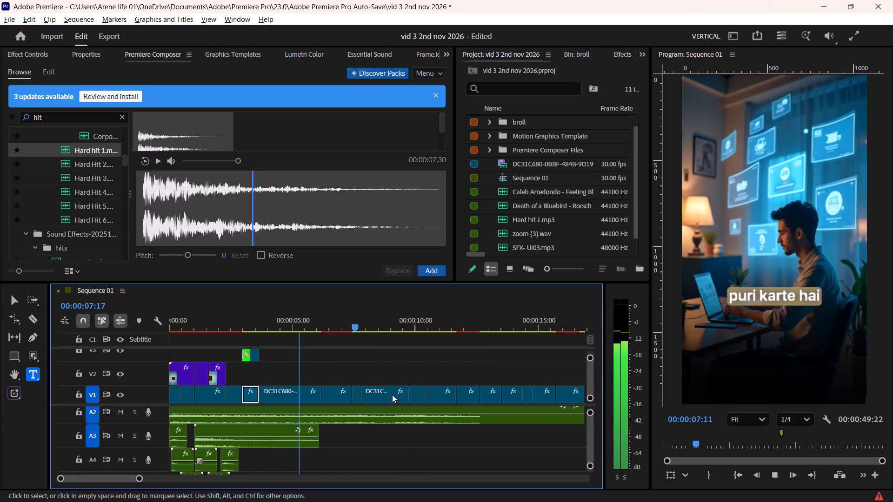
{"action": "key", "text": "space"}
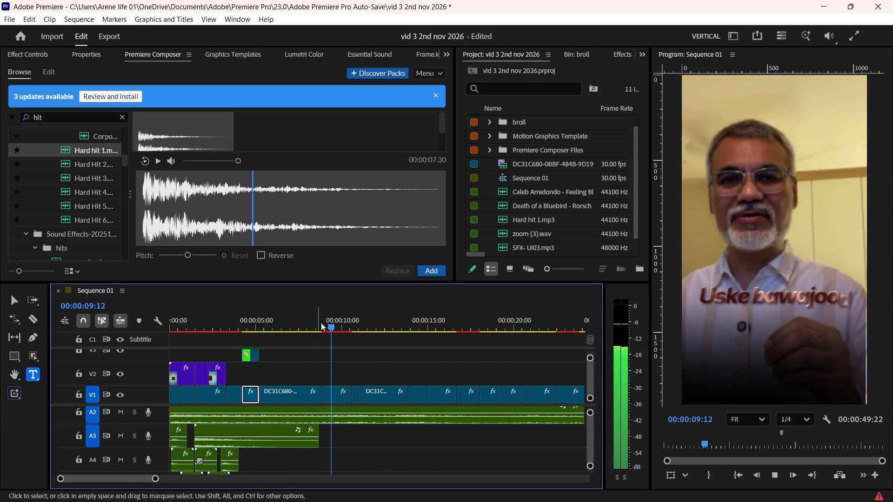
{"action": "left_click", "coordinate": [323, 324], "text": "shift"}
{"action": "scroll", "coordinate": [297, 411], "scroll_direction": "down", "scroll_amount": 2, "text": "alt"}
{"action": "scroll", "coordinate": [261, 439], "scroll_direction": "up", "scroll_amount": 5}
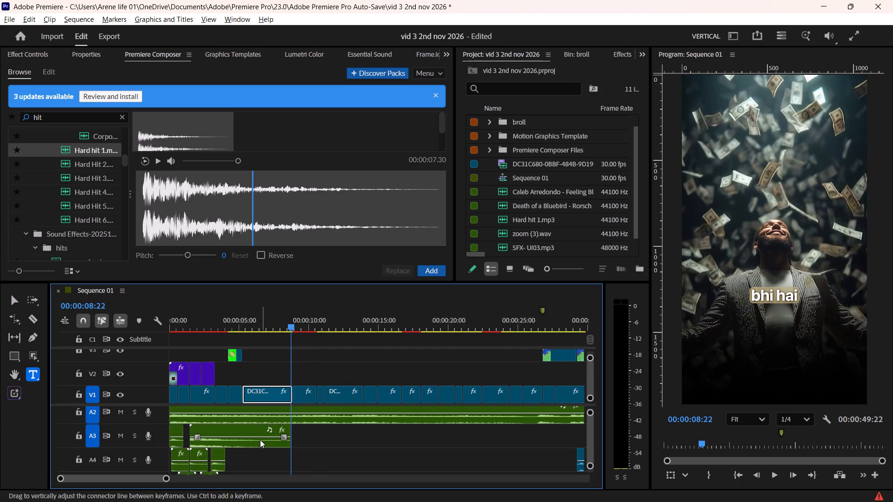
{"action": "scroll", "coordinate": [260, 440], "scroll_direction": "up", "scroll_amount": 7}
{"action": "scroll", "coordinate": [259, 440], "scroll_direction": "down", "scroll_amount": 3, "text": "ctrl"}
{"action": "scroll", "coordinate": [254, 446], "scroll_direction": "up", "scroll_amount": 4, "text": "alt"}
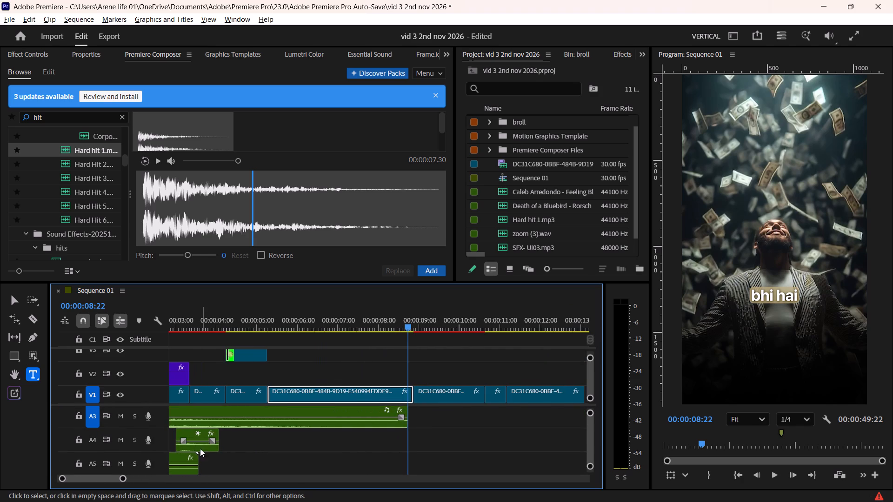
{"action": "left_click_drag", "start_coordinate": [199, 446], "coordinate": [422, 439], "text": "alt"}
{"action": "scroll", "coordinate": [422, 439], "scroll_direction": "up", "scroll_amount": 5, "text": "alt"}
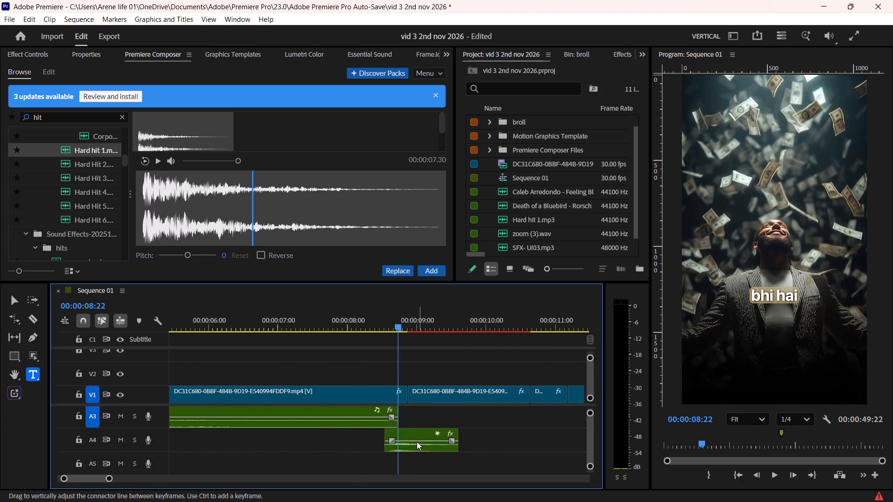
{"action": "key", "text": "space"}
{"action": "key", "text": "space"}
Move the copied zoom sound on A4 to start at 00:00:08:22, against the end of the A3 clip, and play it back.
{"action": "left_click_drag", "start_coordinate": [422, 324], "coordinate": [417, 326]}
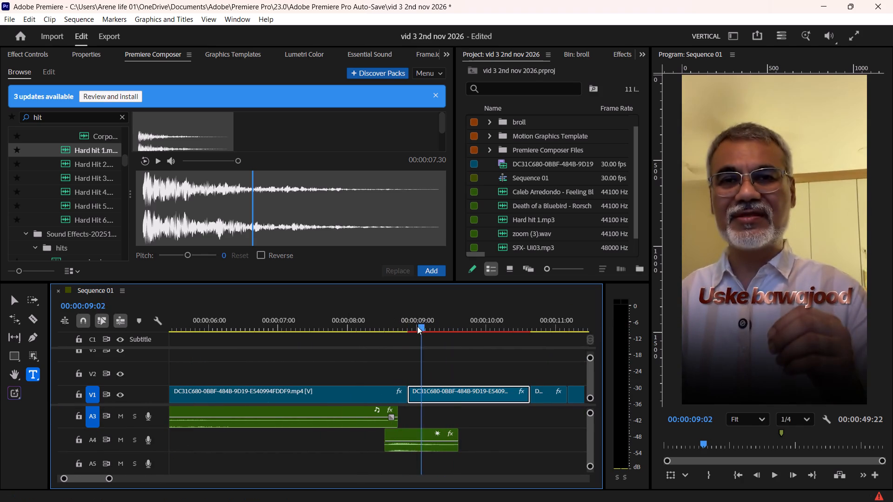
{"action": "left_click_drag", "start_coordinate": [417, 326], "coordinate": [410, 332]}
{"action": "left_click_drag", "start_coordinate": [417, 433], "coordinate": [428, 430]}
{"action": "left_click", "coordinate": [398, 318]}
{"action": "key", "text": "space"}
{"action": "scroll", "coordinate": [414, 406], "scroll_direction": "down", "scroll_amount": 4, "text": "alt"}
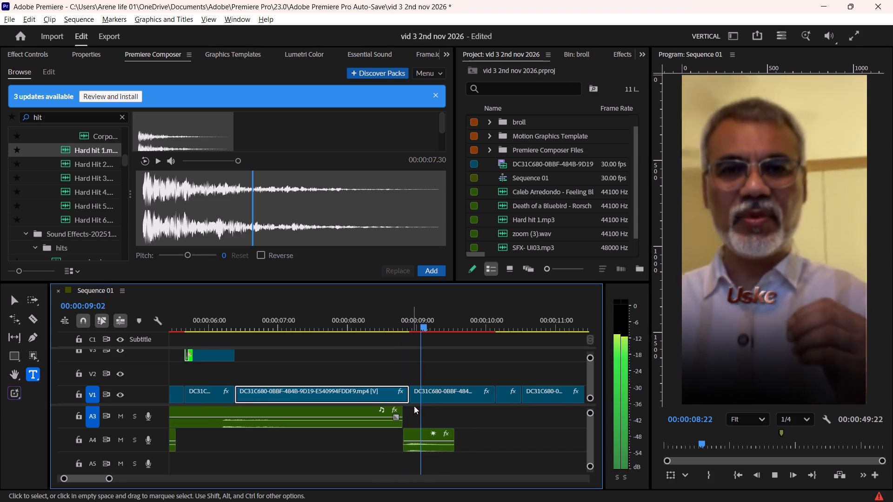
{"action": "key", "text": "space"}
Duplicate the SFX- UI03 clip on A5 to start at the 00:00:08:26 cut where "Uske bawajood" begins, and play it back.
{"action": "left_click_drag", "start_coordinate": [420, 319], "coordinate": [409, 336], "text": "shift"}
{"action": "scroll", "coordinate": [389, 429], "scroll_direction": "down", "scroll_amount": 6, "text": "alt"}
{"action": "scroll", "coordinate": [304, 456], "scroll_direction": "up", "scroll_amount": 2}
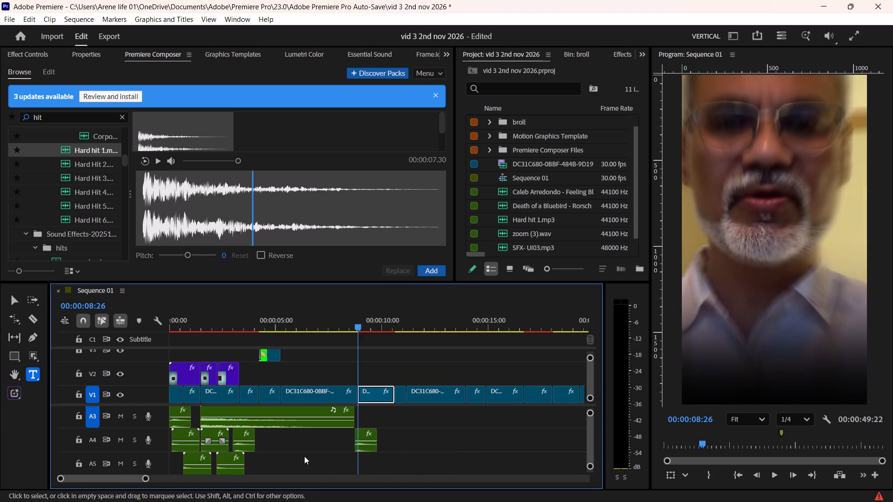
{"action": "scroll", "coordinate": [304, 456], "scroll_direction": "up", "scroll_amount": 1}
{"action": "scroll", "coordinate": [304, 456], "scroll_direction": "down", "scroll_amount": 1, "text": "ctrl"}
{"action": "left_click_drag", "start_coordinate": [230, 460], "coordinate": [369, 448], "text": "alt"}
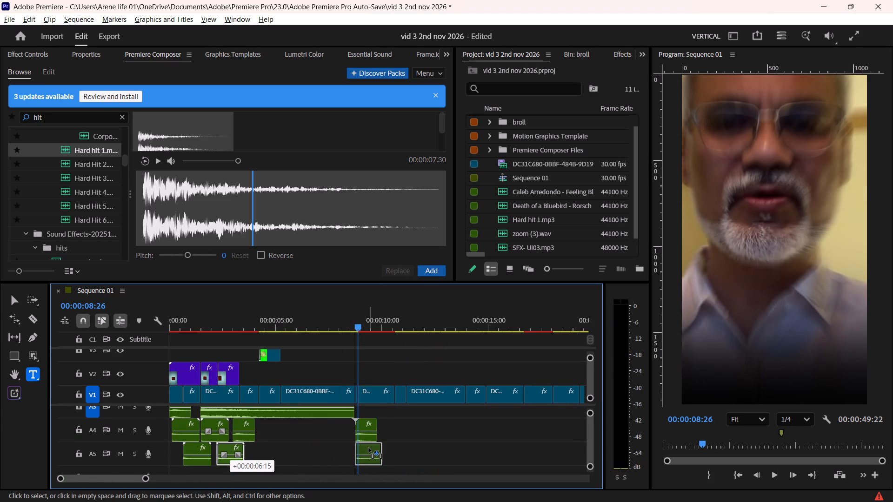
{"action": "left_click_drag", "start_coordinate": [369, 448], "coordinate": [372, 448], "text": "alt"}
{"action": "scroll", "coordinate": [370, 450], "scroll_direction": "up", "scroll_amount": 6, "text": "alt"}
{"action": "key", "text": "space"}
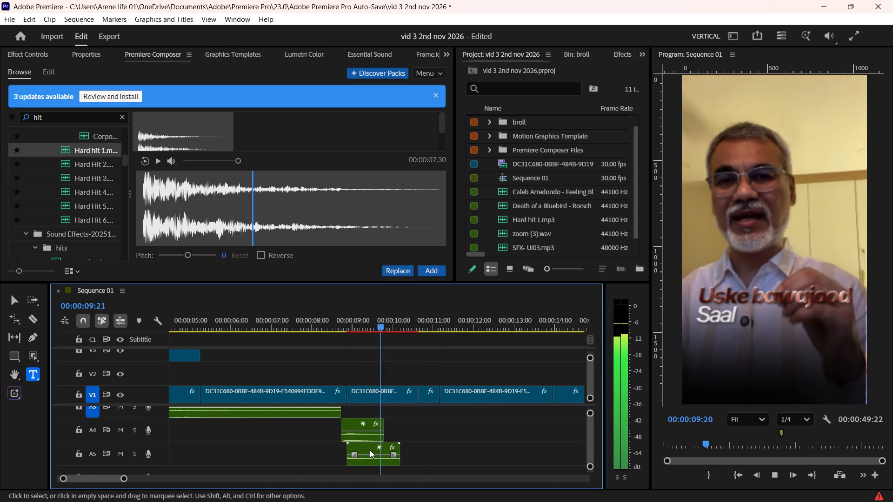
{"action": "key", "text": "space"}
Duplicate the new SFX- UI03 clip onto the track below A5, starting at 00:00:09:19 where the "Saal" text appears, and start playback.
{"action": "left_click_drag", "start_coordinate": [387, 323], "coordinate": [379, 343]}
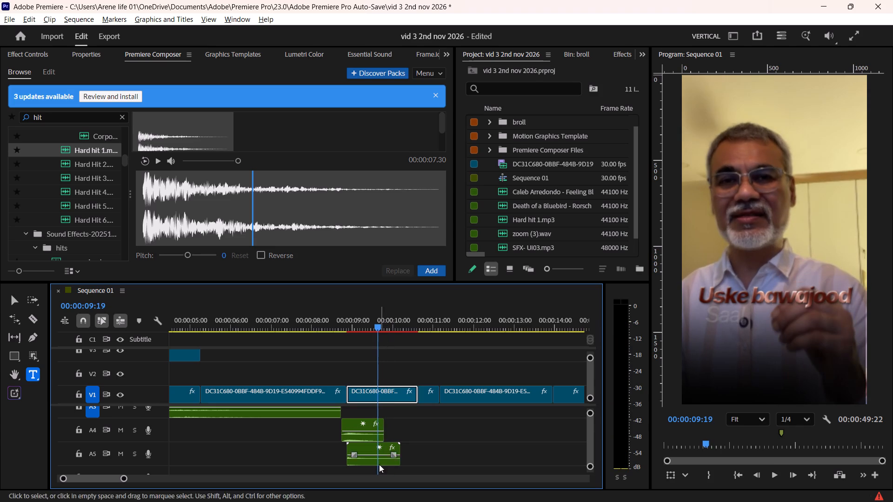
{"action": "left_click_drag", "start_coordinate": [374, 464], "coordinate": [402, 473], "text": "alt"}
{"action": "key", "text": "space"}
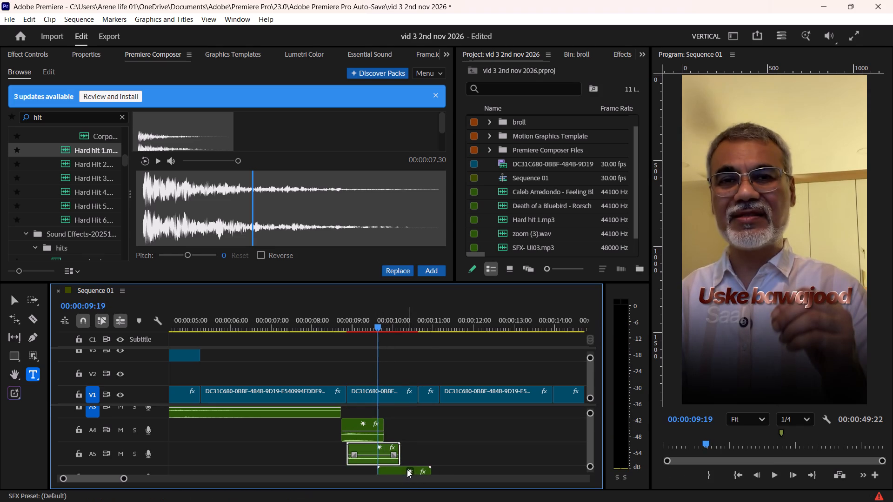
Review the following section for sound-effect spots and set the playhead at 00:00:22:14, the cut where the "Iske peeche" shot starts.
{"action": "scroll", "coordinate": [408, 468], "scroll_direction": "down", "scroll_amount": 5, "text": "alt"}
{"action": "scroll", "coordinate": [407, 458], "scroll_direction": "down", "scroll_amount": 4}
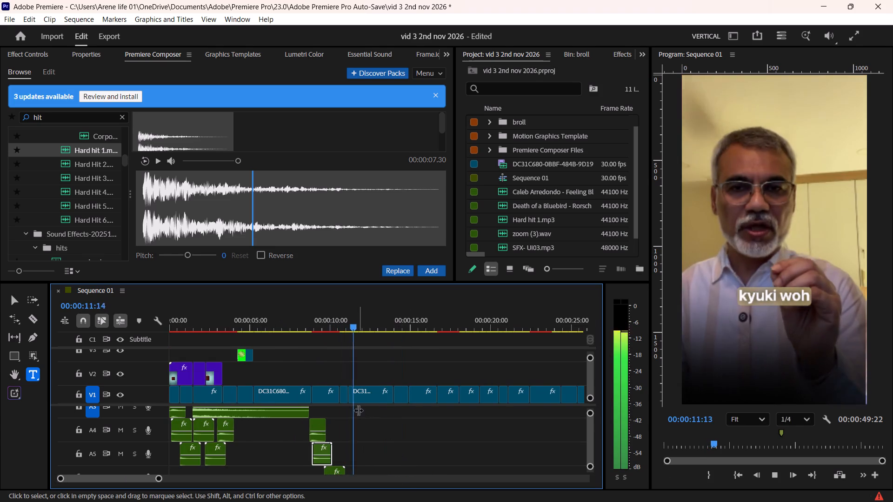
{"action": "scroll", "coordinate": [356, 410], "scroll_direction": "up", "scroll_amount": 3, "text": "alt"}
{"action": "scroll", "coordinate": [356, 410], "scroll_direction": "down", "scroll_amount": 4, "text": "alt"}
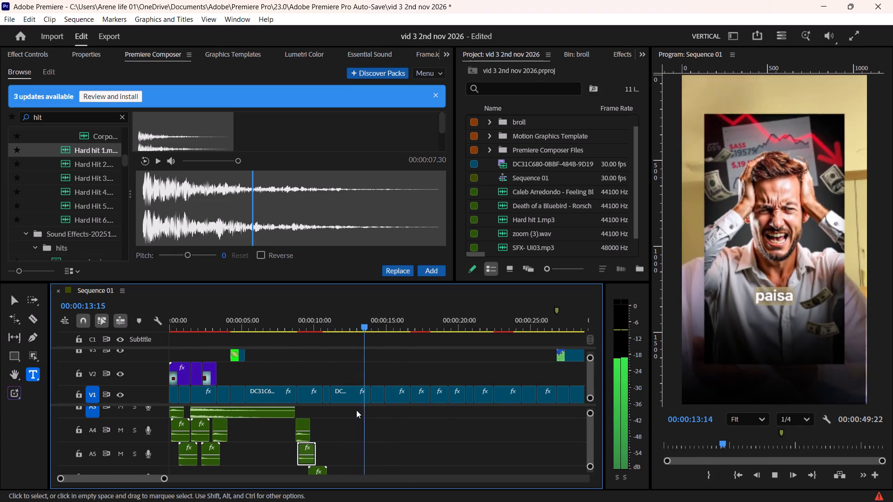
{"action": "key", "text": "space"}
{"action": "key", "text": "space"}
{"action": "scroll", "coordinate": [357, 409], "scroll_direction": "down", "scroll_amount": 3, "text": "alt"}
{"action": "key", "text": "space"}
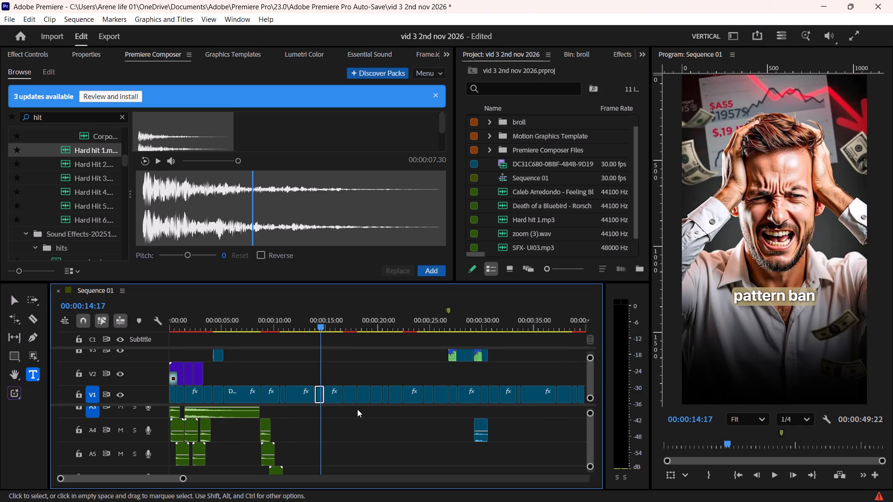
{"action": "key", "text": "space"}
{"action": "key", "text": "space"}
{"action": "left_click_drag", "start_coordinate": [324, 325], "coordinate": [328, 325]}
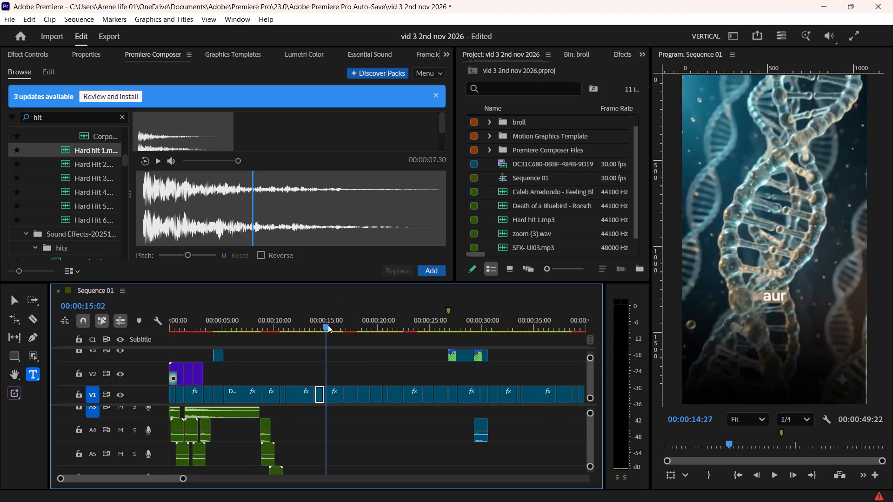
{"action": "left_click_drag", "start_coordinate": [328, 325], "coordinate": [288, 339]}
{"action": "key", "text": "space"}
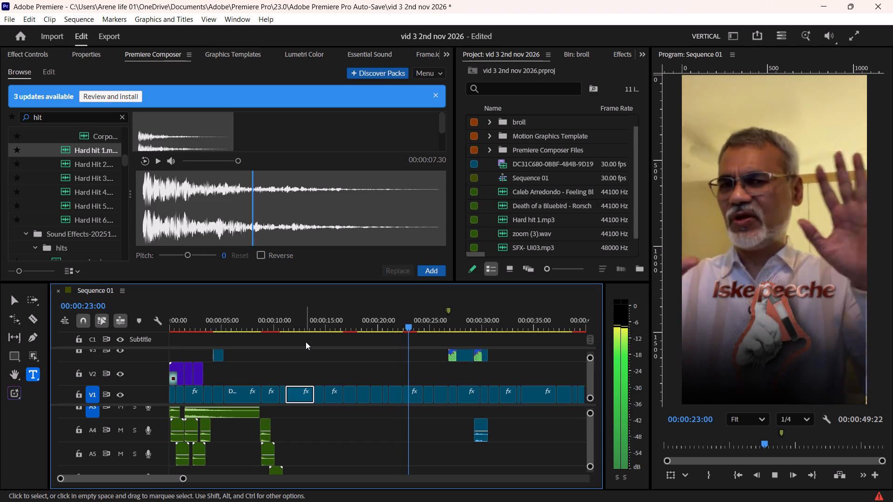
{"action": "key", "text": "space"}
{"action": "scroll", "coordinate": [350, 350], "scroll_direction": "up", "scroll_amount": 5, "text": "alt"}
{"action": "left_click_drag", "start_coordinate": [436, 322], "coordinate": [428, 332], "text": "shift"}
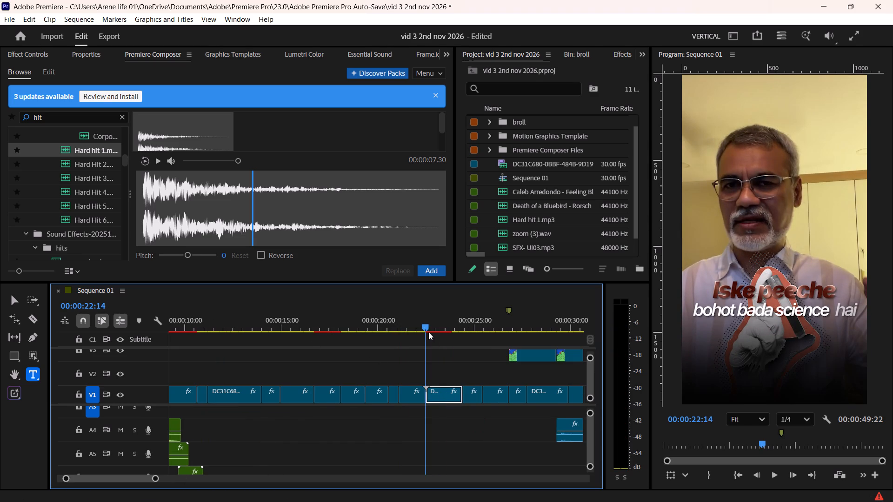
{"action": "left_click_drag", "start_coordinate": [428, 332], "coordinate": [428, 332], "text": "shift"}
Save the project.
{"action": "key", "text": "ctrl+s"}
{"action": "key", "text": "ctrl+s"}
Search the Premiere Composer library for "woosh" and audition whoosh sounds 1 to 4 in the Swoosh effects folder.
{"action": "left_click_drag", "start_coordinate": [62, 119], "coordinate": [18, 123]}
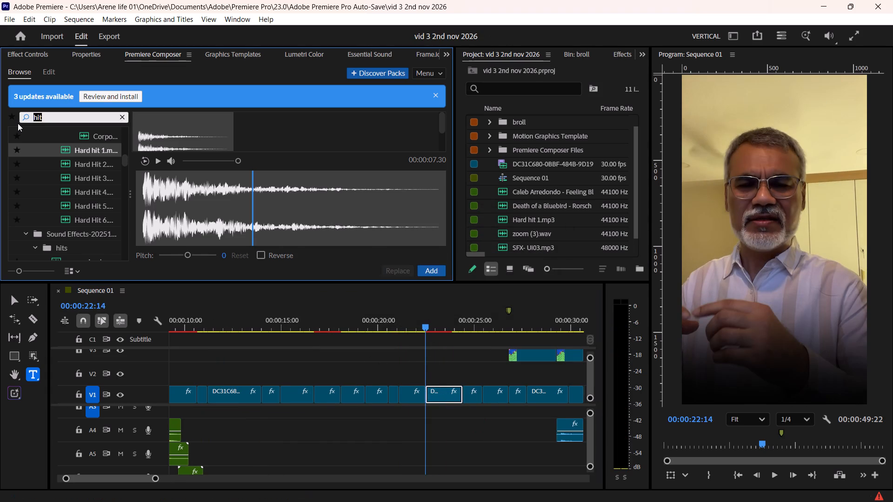
{"action": "type", "text": "woosh"}
{"action": "scroll", "coordinate": [90, 238], "scroll_direction": "down", "scroll_amount": 2}
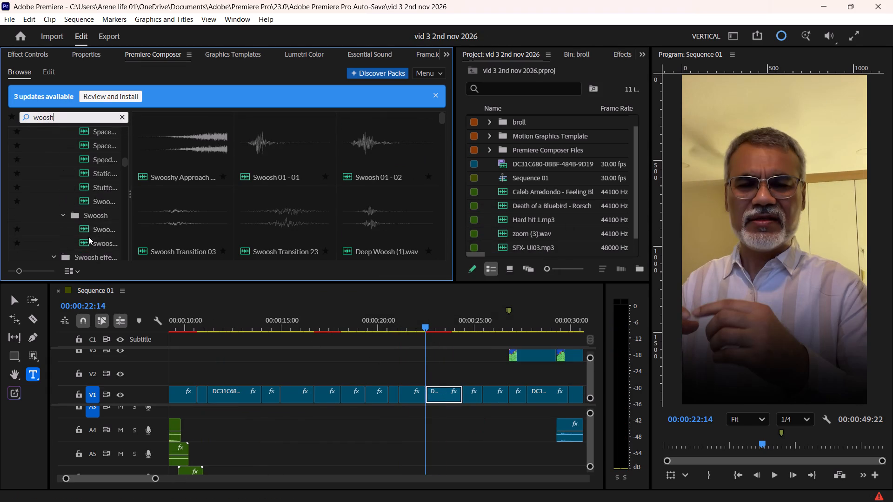
{"action": "scroll", "coordinate": [88, 237], "scroll_direction": "down", "scroll_amount": 2}
{"action": "left_click", "coordinate": [92, 169]}
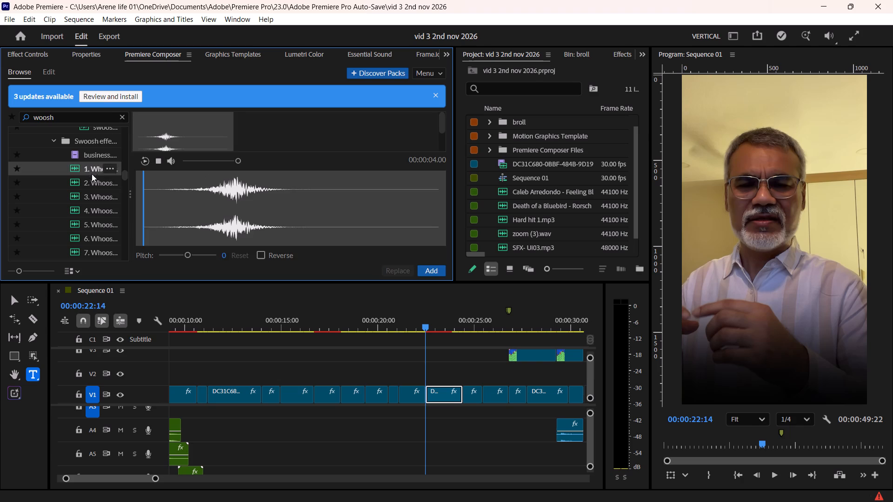
{"action": "left_click", "coordinate": [93, 183]}
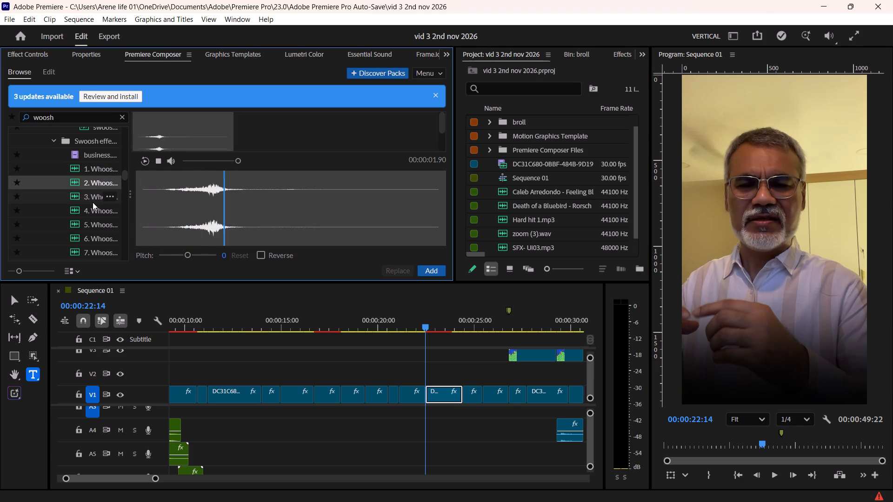
{"action": "left_click", "coordinate": [93, 202]}
{"action": "left_click", "coordinate": [95, 208]}
{"action": "left_click", "coordinate": [94, 194]}
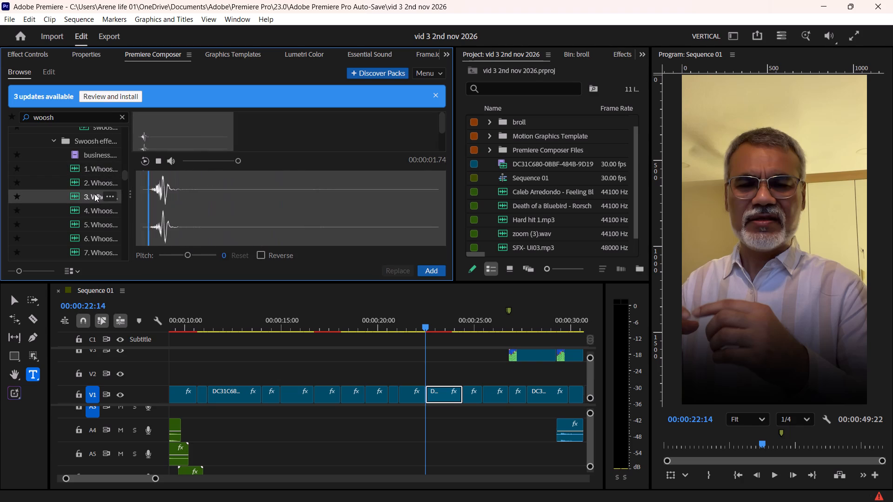
{"action": "left_click", "coordinate": [95, 181]}
{"action": "left_click", "coordinate": [97, 192]}
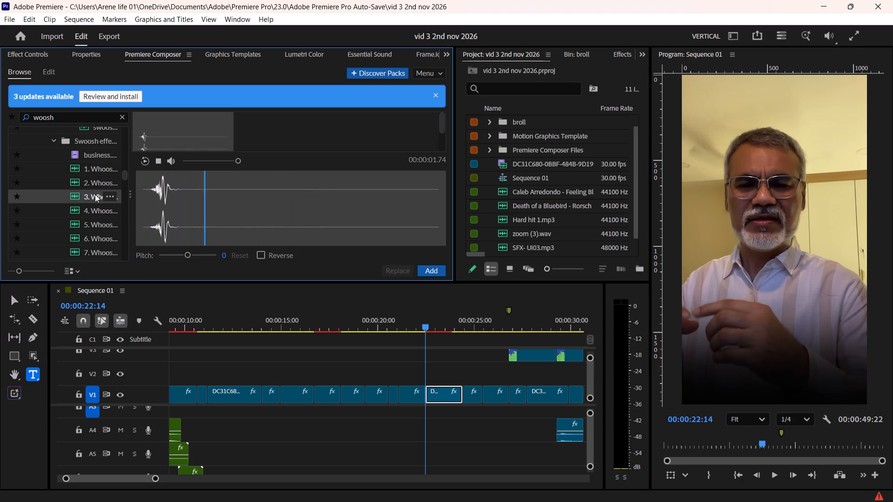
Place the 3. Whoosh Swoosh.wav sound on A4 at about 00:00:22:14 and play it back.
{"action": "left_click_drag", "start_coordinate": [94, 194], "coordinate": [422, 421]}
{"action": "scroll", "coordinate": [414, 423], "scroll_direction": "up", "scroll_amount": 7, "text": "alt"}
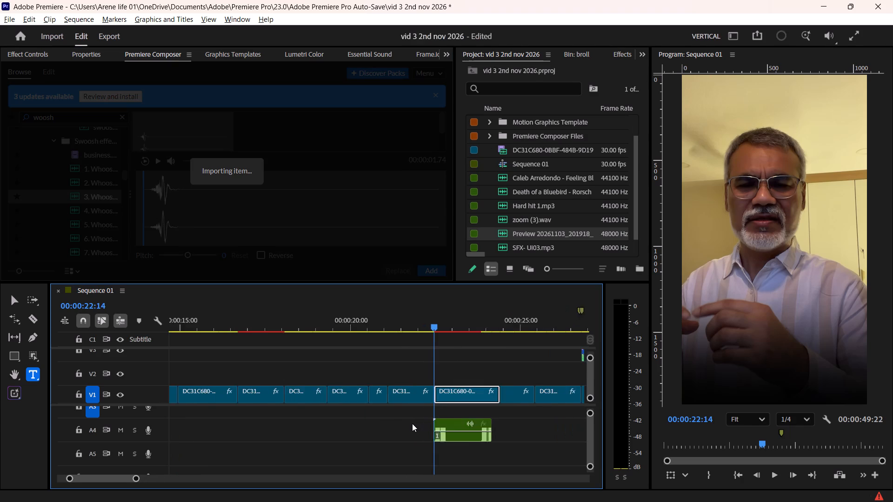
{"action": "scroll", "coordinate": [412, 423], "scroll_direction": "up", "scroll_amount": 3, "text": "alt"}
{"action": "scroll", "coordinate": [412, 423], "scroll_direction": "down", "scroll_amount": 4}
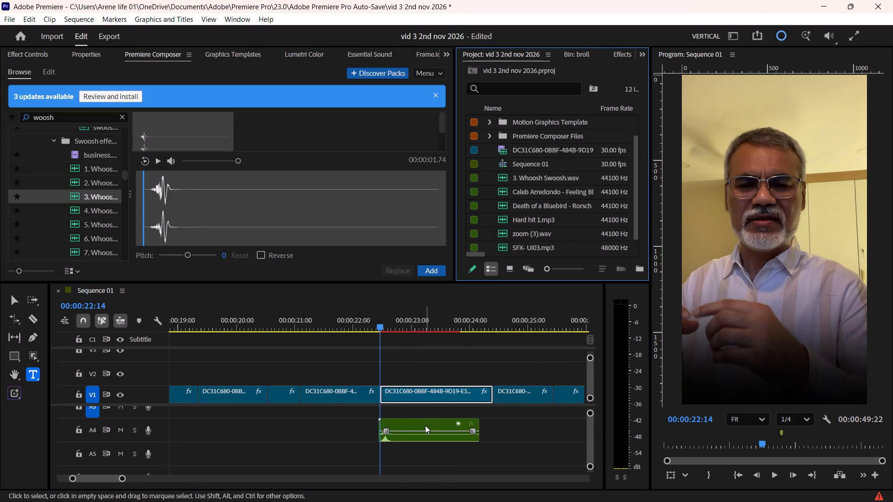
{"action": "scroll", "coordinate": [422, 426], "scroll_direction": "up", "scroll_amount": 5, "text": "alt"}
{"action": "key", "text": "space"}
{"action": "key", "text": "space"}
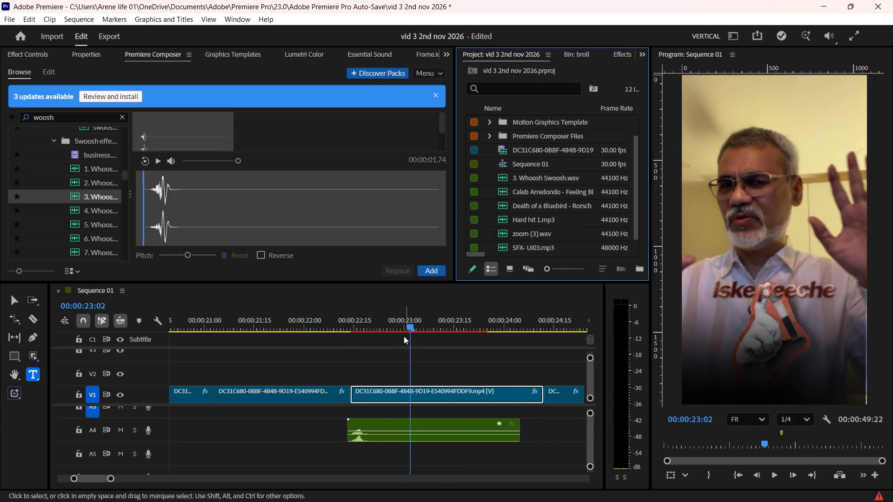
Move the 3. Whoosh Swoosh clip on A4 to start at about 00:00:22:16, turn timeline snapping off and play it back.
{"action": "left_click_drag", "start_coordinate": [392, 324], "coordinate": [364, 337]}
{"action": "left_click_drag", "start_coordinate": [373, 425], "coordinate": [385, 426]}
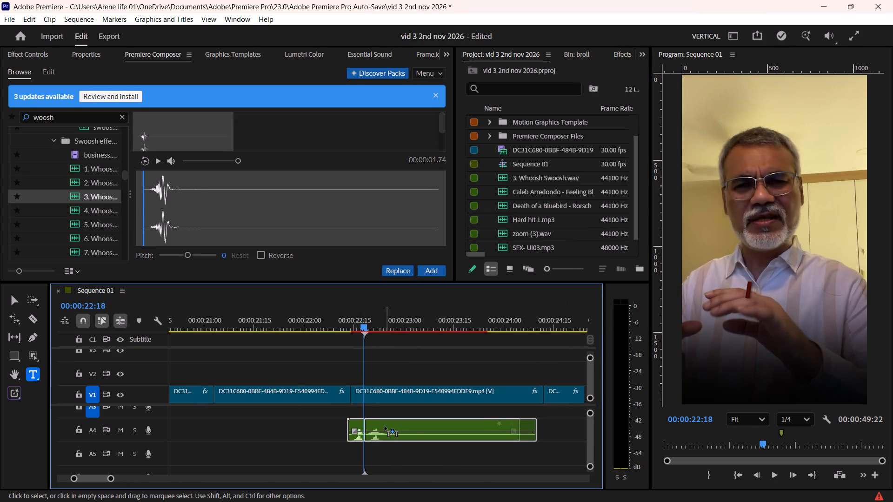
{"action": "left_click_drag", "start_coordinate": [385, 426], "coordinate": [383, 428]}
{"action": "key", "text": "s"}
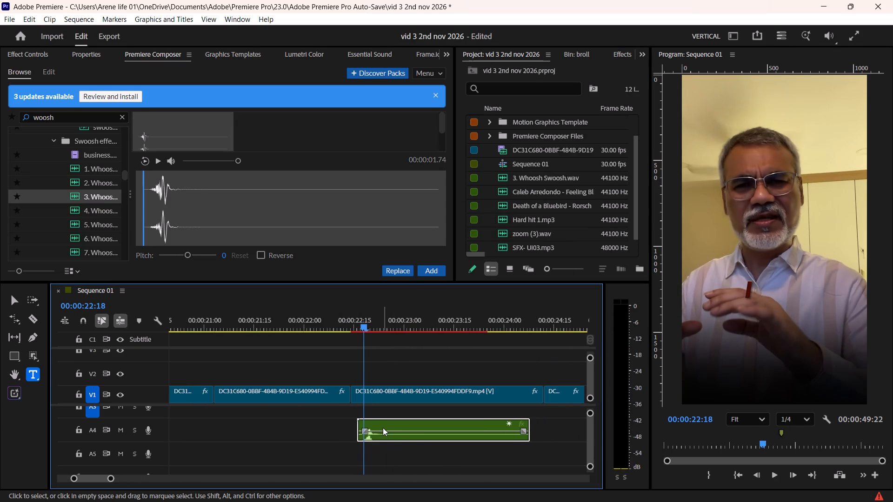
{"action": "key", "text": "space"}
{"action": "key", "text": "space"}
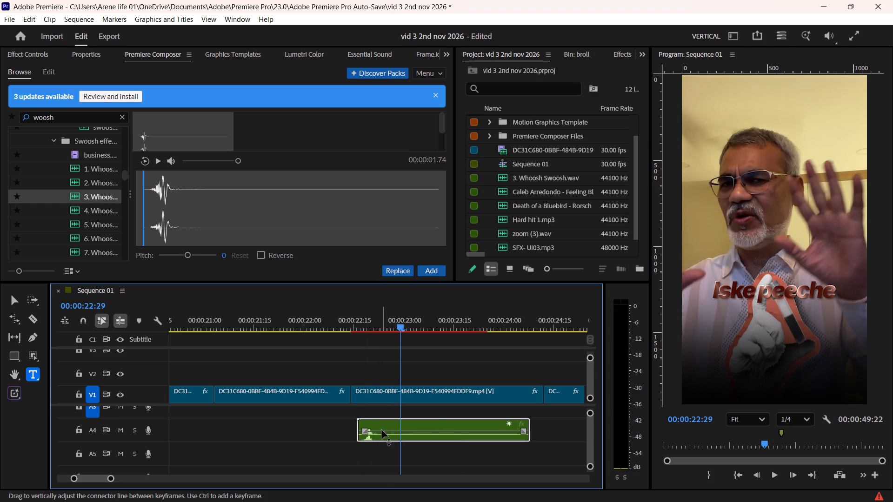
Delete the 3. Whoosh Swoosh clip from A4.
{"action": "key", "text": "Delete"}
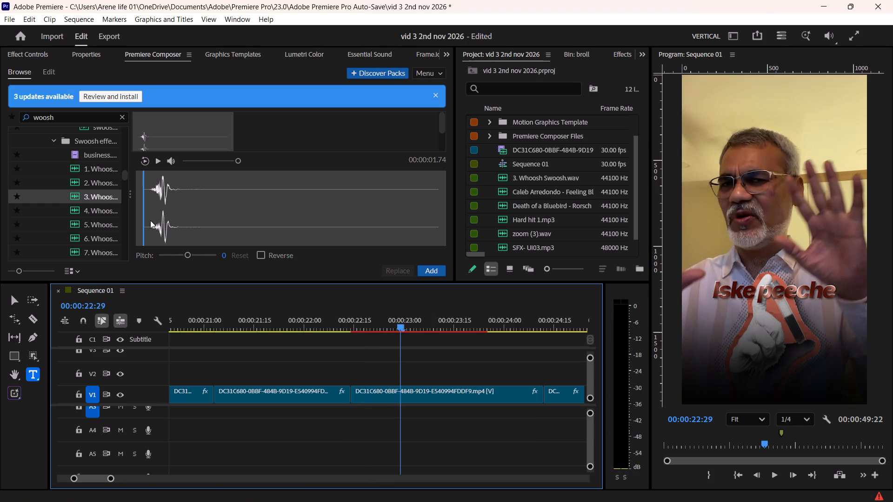
Audition more whoosh sounds in the Swoosh effects folder, working from 4. Whoosh down to 15. Whoosh.
{"action": "left_click", "coordinate": [91, 215]}
{"action": "left_click", "coordinate": [93, 222]}
{"action": "left_click", "coordinate": [90, 232]}
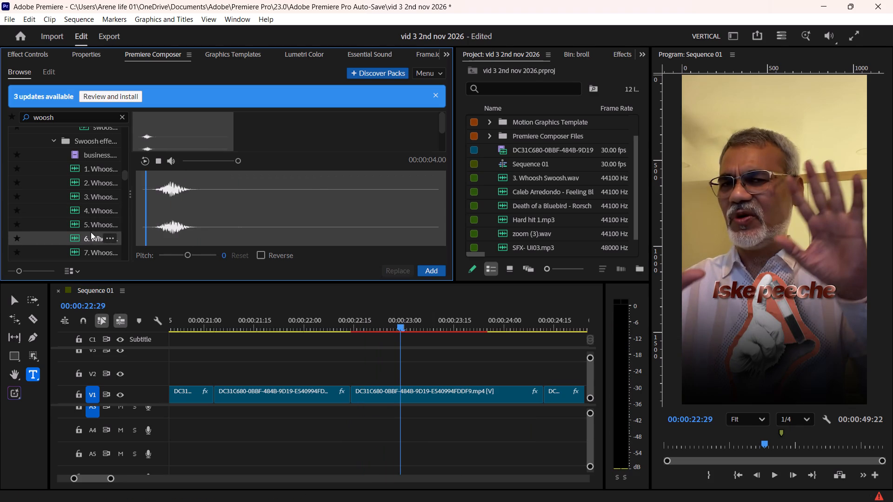
{"action": "scroll", "coordinate": [93, 236], "scroll_direction": "down", "scroll_amount": 2}
{"action": "left_click", "coordinate": [88, 162]}
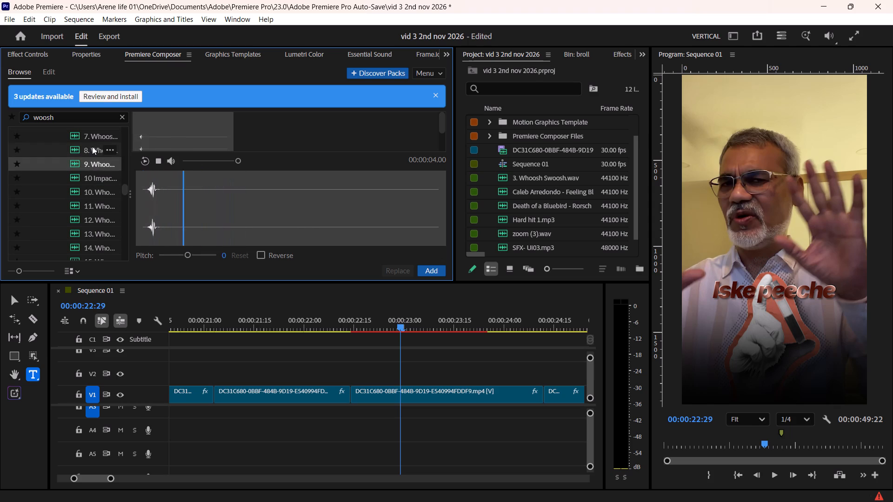
{"action": "left_click", "coordinate": [92, 146]}
{"action": "left_click", "coordinate": [96, 195]}
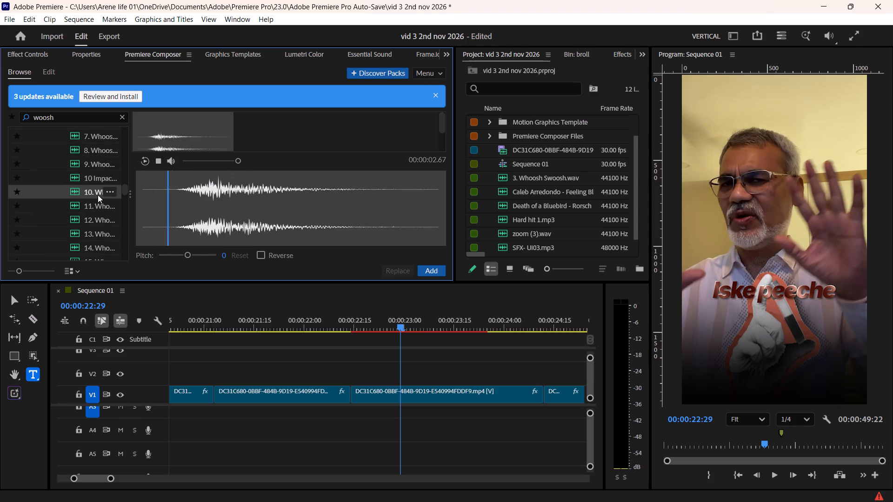
{"action": "left_click", "coordinate": [98, 205]}
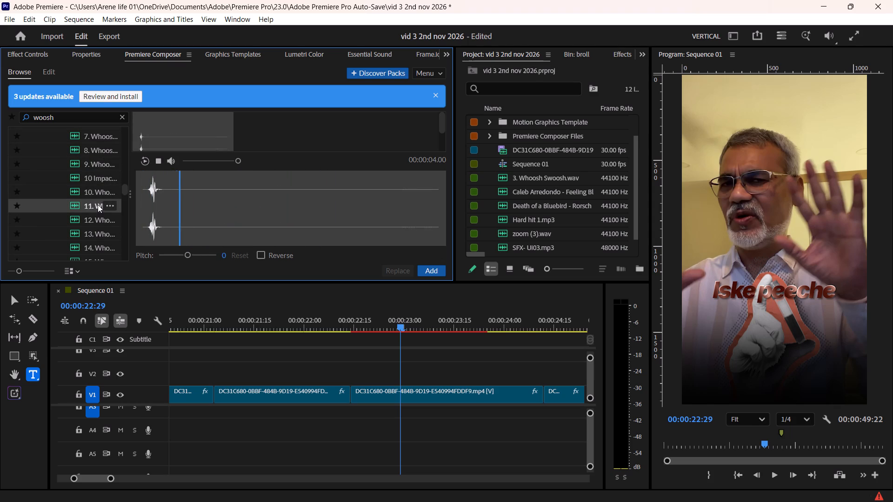
{"action": "left_click", "coordinate": [95, 216]}
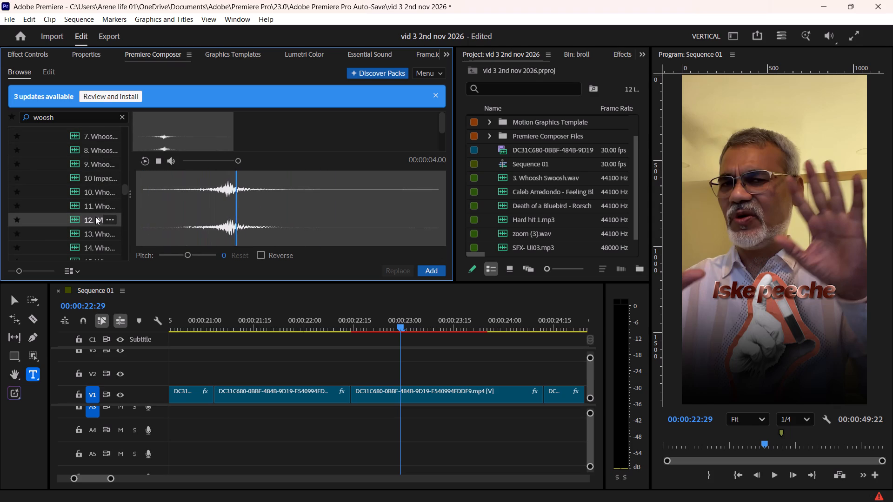
{"action": "scroll", "coordinate": [95, 217], "scroll_direction": "down", "scroll_amount": 1}
{"action": "left_click", "coordinate": [93, 178]}
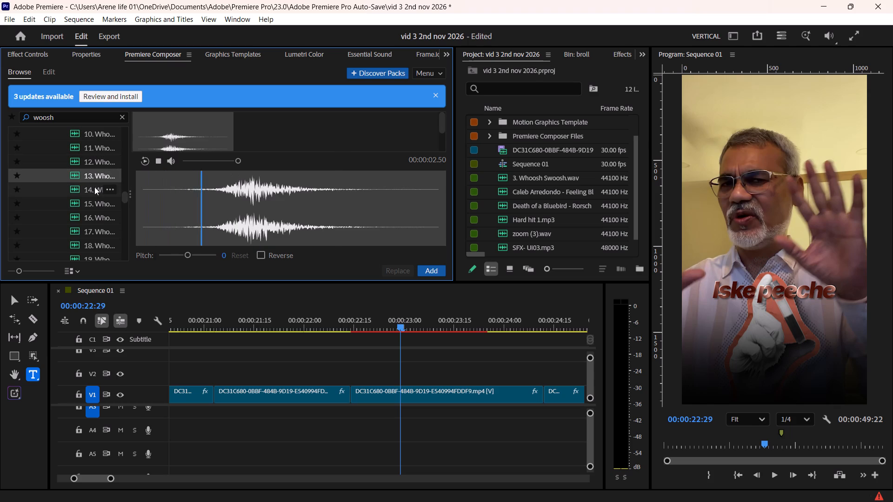
{"action": "left_click", "coordinate": [94, 187]}
{"action": "left_click", "coordinate": [95, 206]}
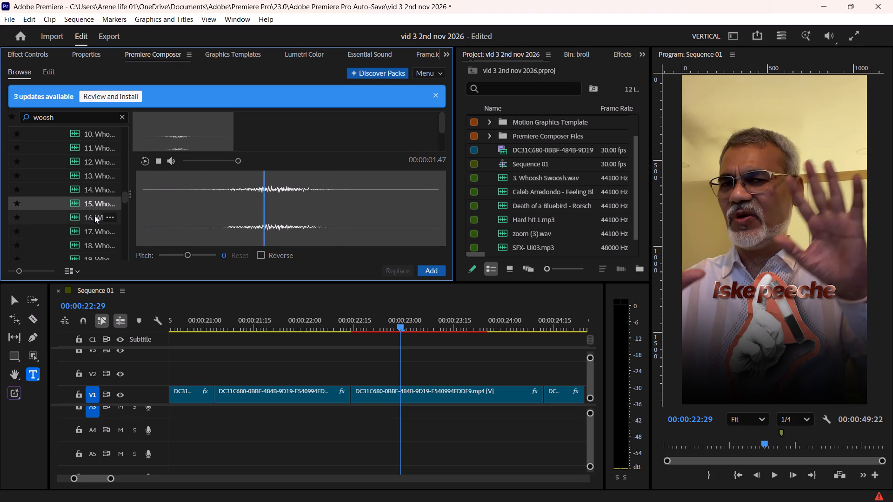
Place the 15. Whoosh Swoosh.wav sound on A4 starting at about 00:00:22:04 and play it back.
{"action": "left_click_drag", "start_coordinate": [101, 205], "coordinate": [328, 426]}
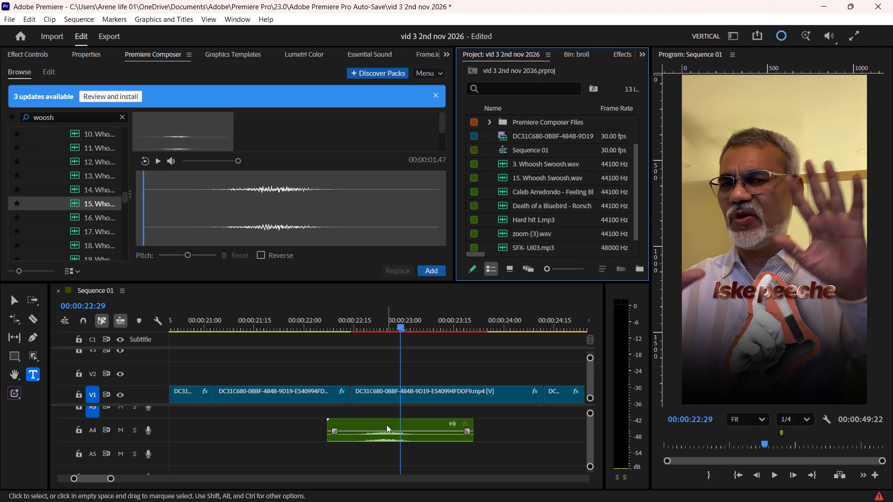
{"action": "left_click_drag", "start_coordinate": [387, 425], "coordinate": [375, 429]}
{"action": "left_click", "coordinate": [339, 316]}
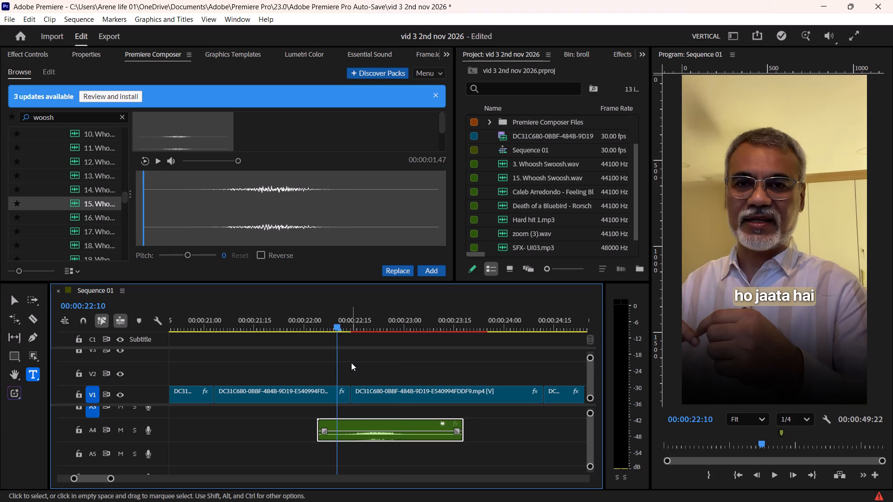
{"action": "key", "text": "space"}
{"action": "key", "text": "space"}
Lower the gain of the 15. Whoosh Swoosh clip on A4 by 6 dB and play it back.
{"action": "left_click_drag", "start_coordinate": [387, 318], "coordinate": [372, 321]}
{"action": "left_click", "coordinate": [392, 421]}
{"action": "type", "text": "g-6"}
{"action": "key", "text": "Return"}
{"action": "left_click", "coordinate": [337, 325]}
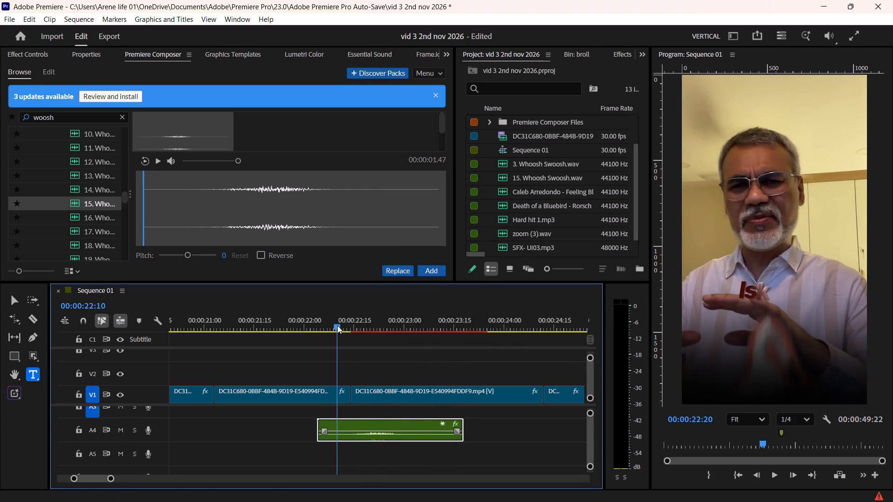
{"action": "key", "text": "space"}
{"action": "key", "text": "space"}
Duplicate the sound effect clip on A5 near 00:00:09 to start at 00:00:22:14 on A5, with timeline snapping on.
{"action": "left_click_drag", "start_coordinate": [371, 315], "coordinate": [351, 328], "text": "shift"}
{"action": "scroll", "coordinate": [335, 403], "scroll_direction": "down", "scroll_amount": 11, "text": "alt"}
{"action": "scroll", "coordinate": [264, 433], "scroll_direction": "up", "scroll_amount": 5}
{"action": "scroll", "coordinate": [264, 434], "scroll_direction": "down", "scroll_amount": 3, "text": "alt"}
{"action": "scroll", "coordinate": [264, 435], "scroll_direction": "up", "scroll_amount": 5}
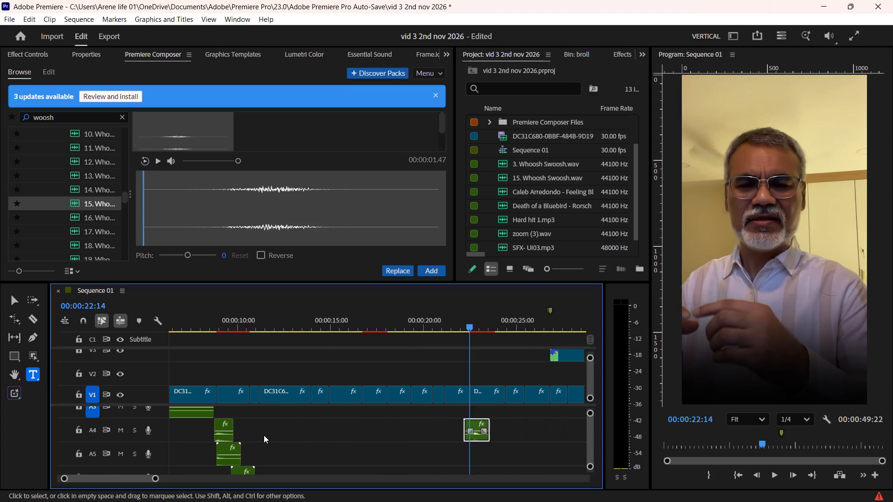
{"action": "left_click_drag", "start_coordinate": [230, 462], "coordinate": [481, 471], "text": "alt"}
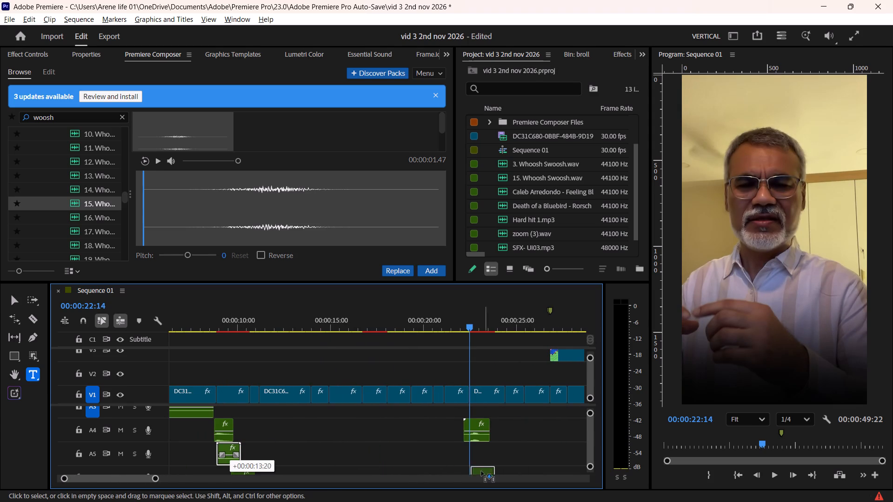
{"action": "left_click_drag", "start_coordinate": [481, 471], "coordinate": [484, 457], "text": "alt"}
{"action": "scroll", "coordinate": [484, 457], "scroll_direction": "up", "scroll_amount": 10, "text": "alt"}
{"action": "key", "text": "s"}
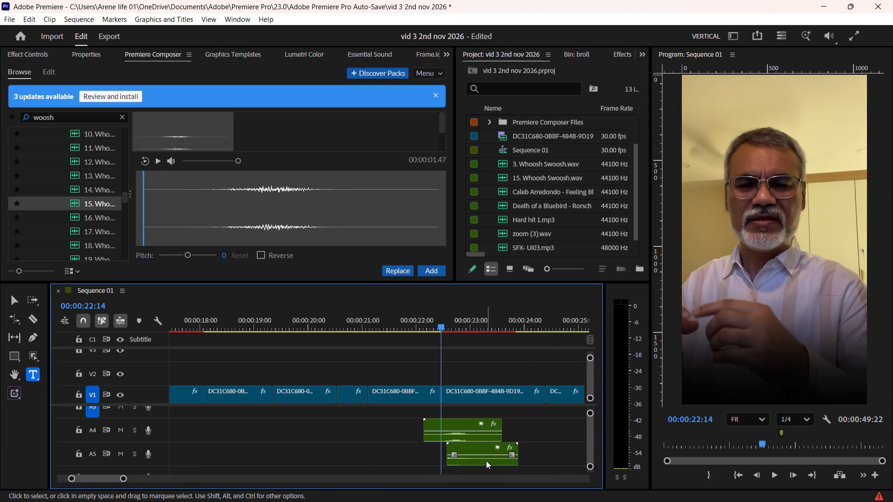
{"action": "left_click_drag", "start_coordinate": [486, 461], "coordinate": [480, 463]}
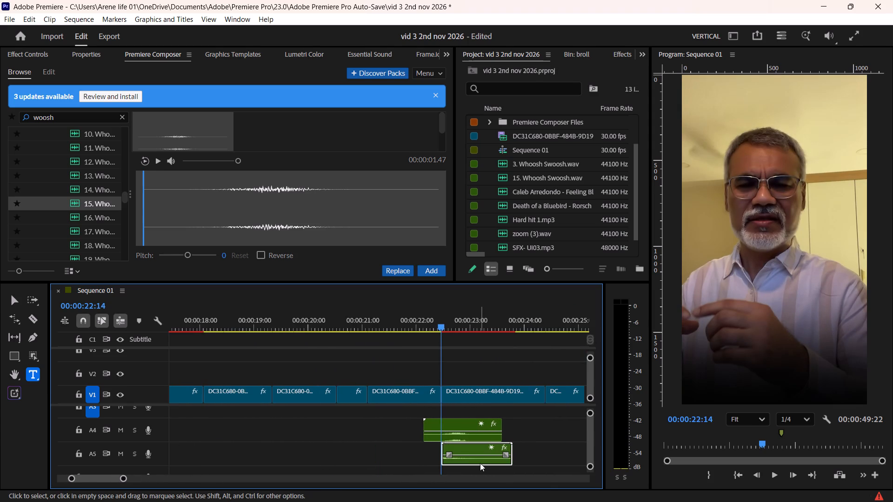
Play back the sequence from 00:00:22:14 to about 00:00:30:25 to check the effects against the voice and visuals.
{"action": "key", "text": "space"}
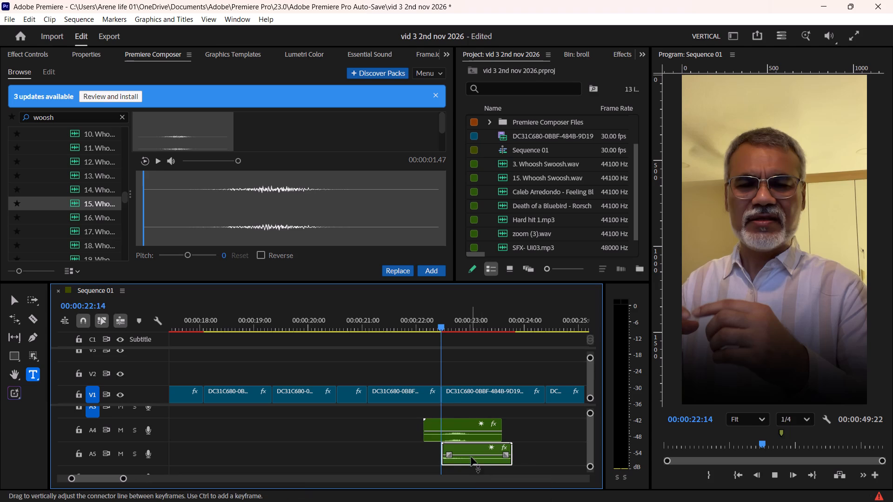
{"action": "scroll", "coordinate": [431, 430], "scroll_direction": "down", "scroll_amount": 5, "text": "alt"}
{"action": "scroll", "coordinate": [424, 424], "scroll_direction": "down", "scroll_amount": 3}
{"action": "key", "text": "space"}
{"action": "key", "text": "space"}
{"action": "scroll", "coordinate": [420, 397], "scroll_direction": "down", "scroll_amount": 2, "text": "alt"}
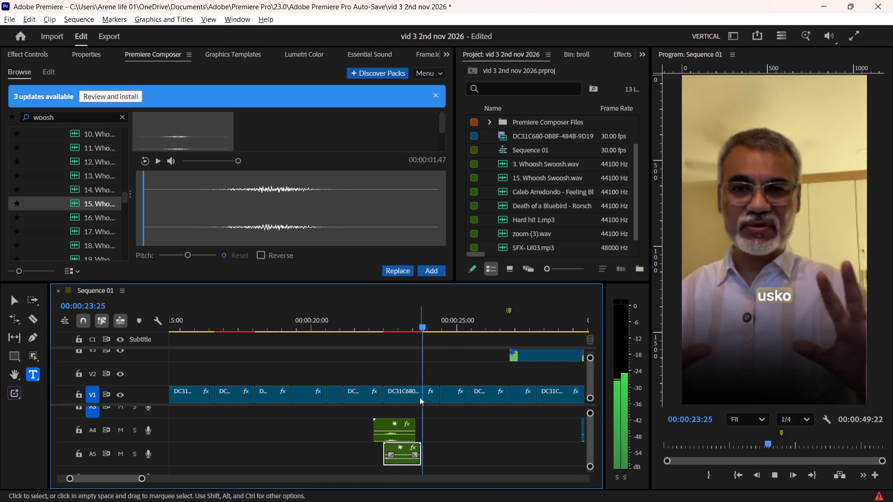
{"action": "scroll", "coordinate": [420, 397], "scroll_direction": "down", "scroll_amount": 3, "text": "alt"}
{"action": "scroll", "coordinate": [420, 397], "scroll_direction": "down", "scroll_amount": 3}
{"action": "scroll", "coordinate": [420, 397], "scroll_direction": "up", "scroll_amount": 4, "text": "alt"}
{"action": "scroll", "coordinate": [419, 397], "scroll_direction": "down", "scroll_amount": 2}
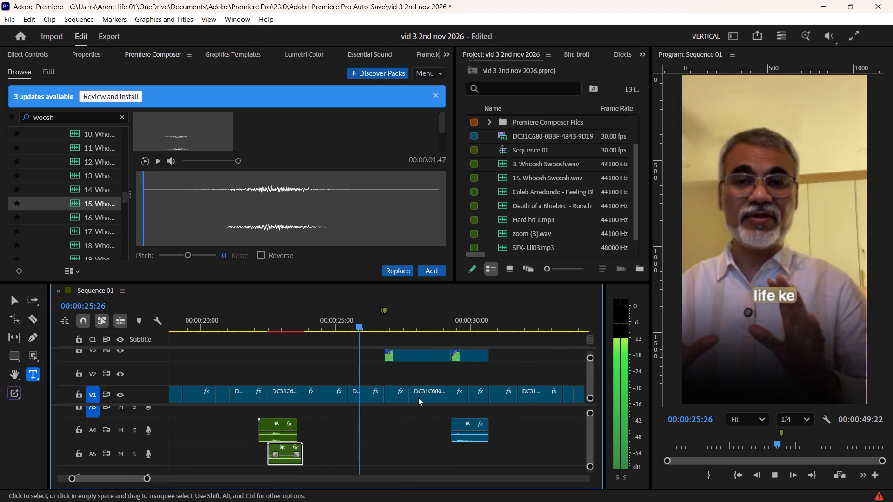
{"action": "scroll", "coordinate": [407, 399], "scroll_direction": "up", "scroll_amount": 3, "text": "alt"}
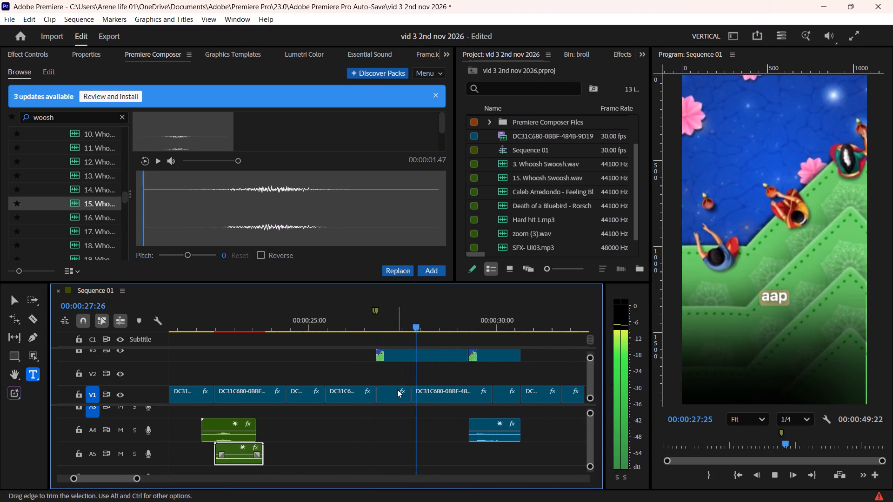
{"action": "scroll", "coordinate": [417, 392], "scroll_direction": "down", "scroll_amount": 7, "text": "alt"}
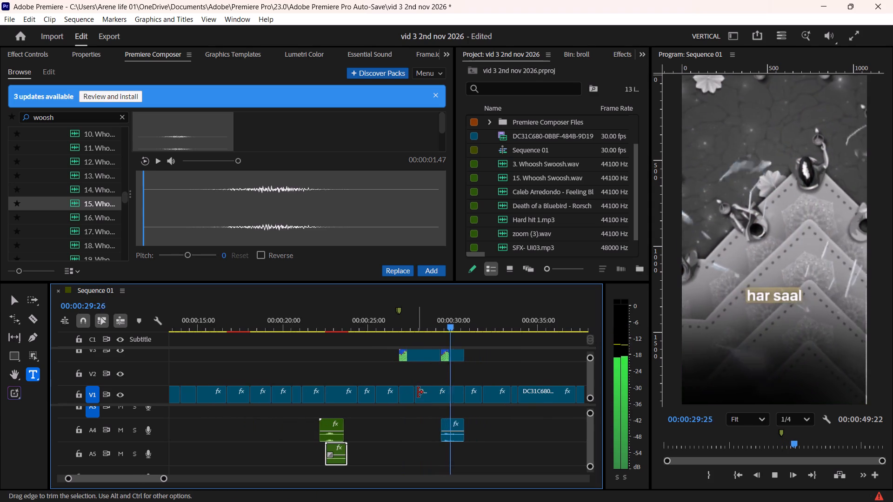
{"action": "key", "text": "space"}
Split the music clip on A2 at about 00:00:26:14.
{"action": "scroll", "coordinate": [413, 425], "scroll_direction": "up", "scroll_amount": 4, "text": "ctrl"}
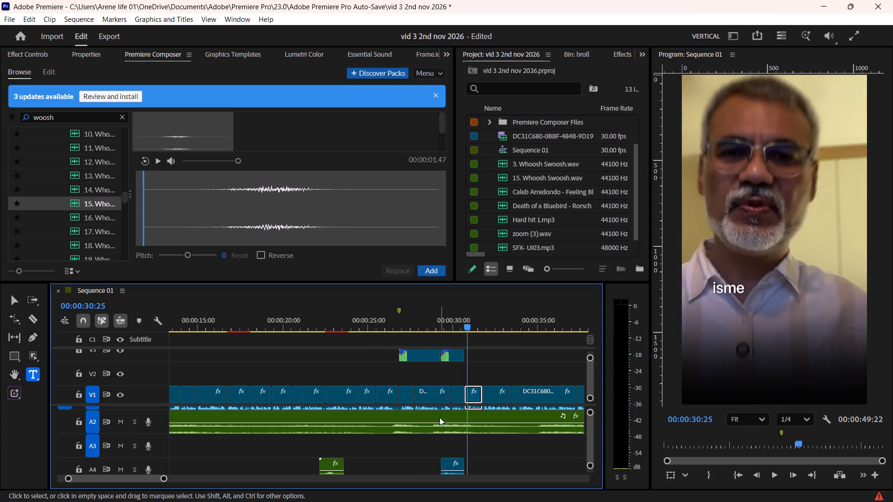
{"action": "left_click", "coordinate": [440, 416]}
{"action": "left_click_drag", "start_coordinate": [400, 317], "coordinate": [393, 338]}
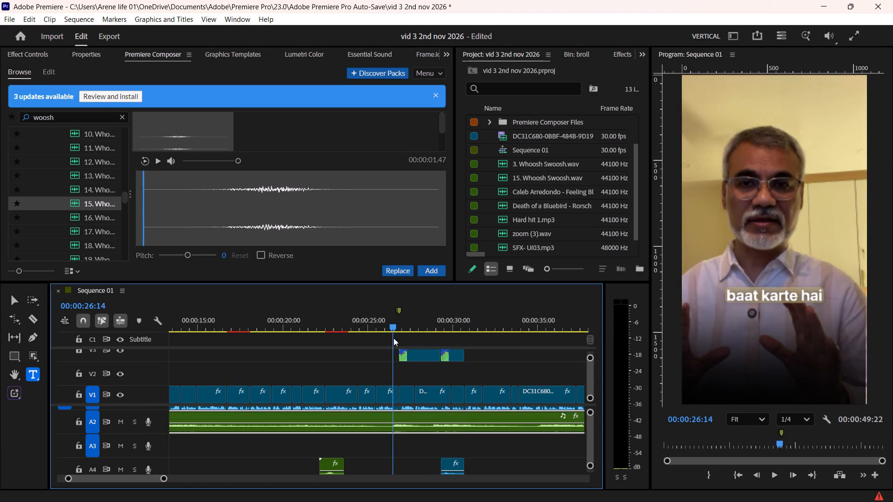
{"action": "left_click_drag", "start_coordinate": [393, 338], "coordinate": [406, 348]}
{"action": "key", "text": "F1"}
Lower the gain of the A2 music segment after the cut by 3 dB and play it back to about 00:00:31.
{"action": "left_click", "coordinate": [433, 420]}
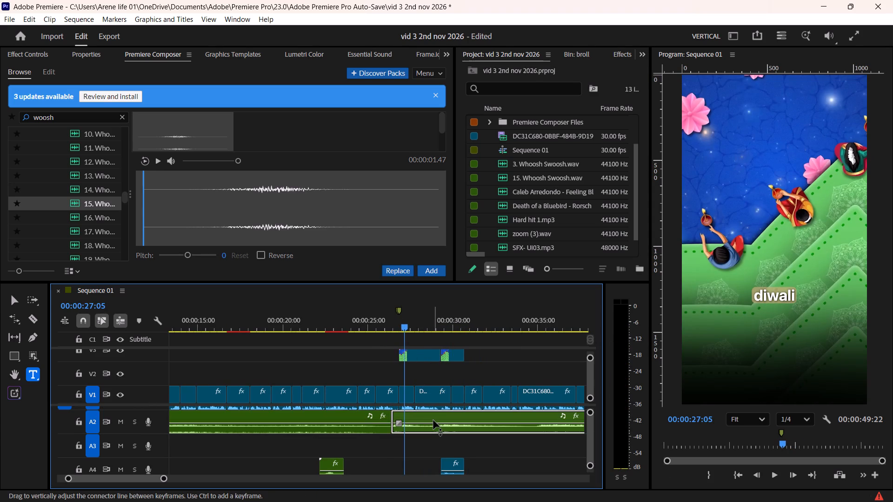
{"action": "type", "text": "g-3"}
{"action": "key", "text": "Return"}
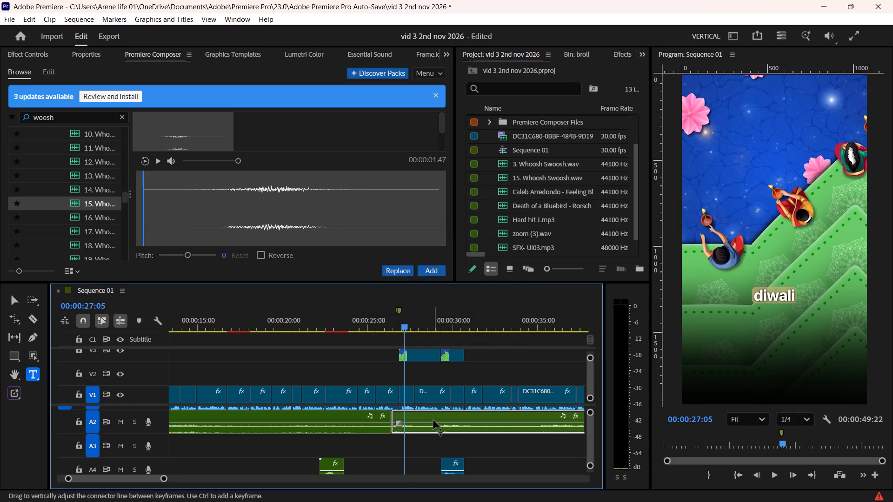
{"action": "key", "text": "space"}
{"action": "scroll", "coordinate": [433, 420], "scroll_direction": "down", "scroll_amount": 4, "text": "alt"}
{"action": "scroll", "coordinate": [429, 419], "scroll_direction": "down", "scroll_amount": 1}
{"action": "scroll", "coordinate": [405, 420], "scroll_direction": "up", "scroll_amount": 4, "text": "alt"}
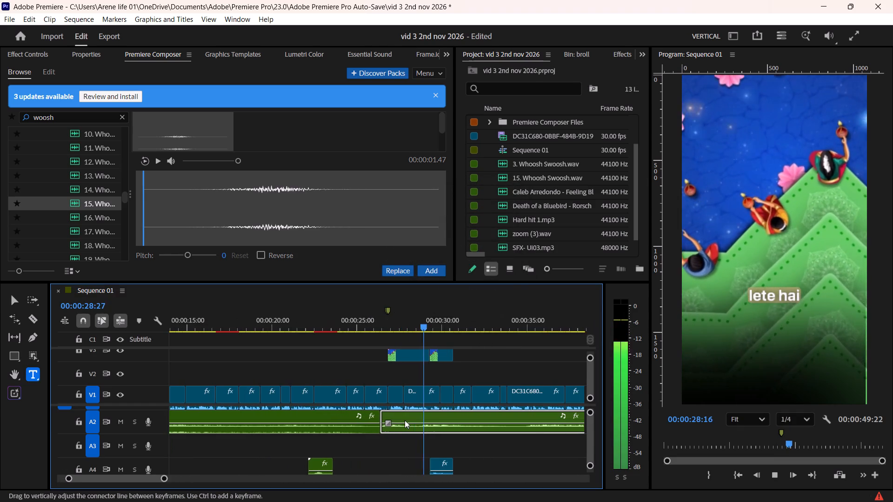
{"action": "scroll", "coordinate": [407, 416], "scroll_direction": "down", "scroll_amount": 6, "text": "alt"}
{"action": "scroll", "coordinate": [408, 415], "scroll_direction": "down", "scroll_amount": 1}
{"action": "scroll", "coordinate": [408, 415], "scroll_direction": "up", "scroll_amount": 2, "text": "alt"}
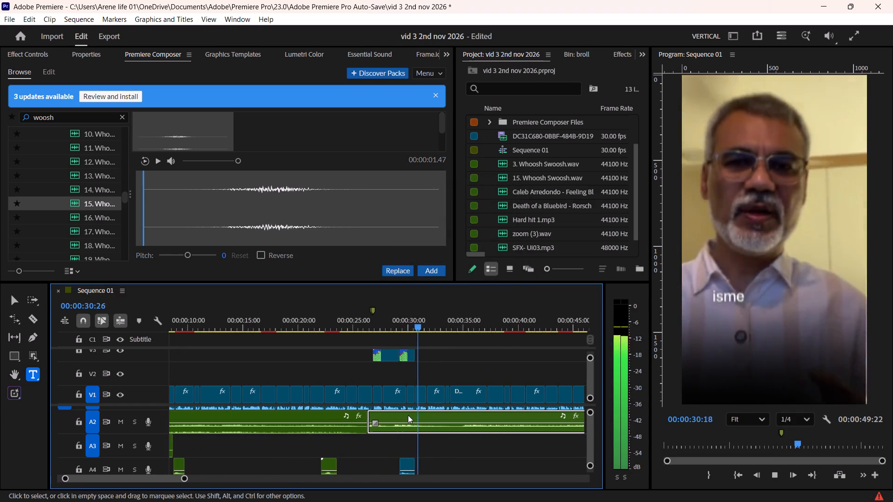
{"action": "key", "text": "space"}
Duplicate the sound effect clip on A4 near 00:00:09 onto A3, starting at 00:00:30:21.
{"action": "scroll", "coordinate": [418, 397], "scroll_direction": "up", "scroll_amount": 9, "text": "alt"}
{"action": "left_click_drag", "start_coordinate": [420, 320], "coordinate": [417, 325]}
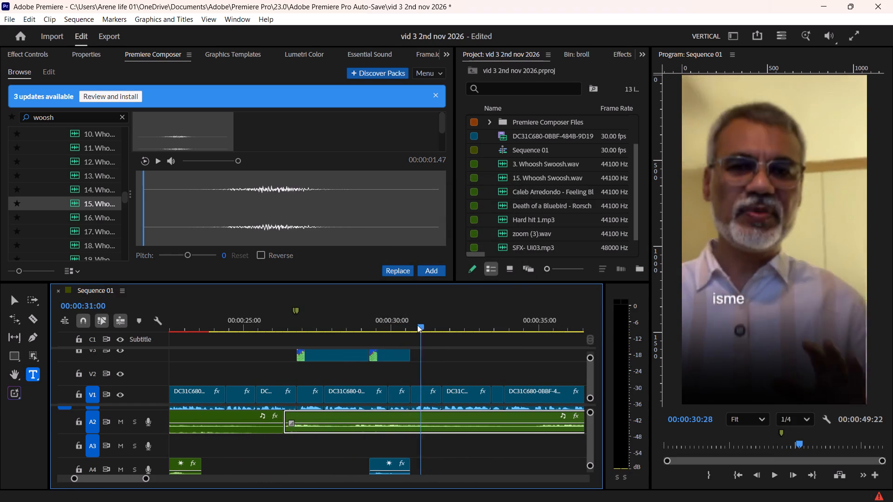
{"action": "left_click_drag", "start_coordinate": [417, 325], "coordinate": [413, 334]}
{"action": "scroll", "coordinate": [411, 427], "scroll_direction": "down", "scroll_amount": 5, "text": "alt"}
{"action": "scroll", "coordinate": [366, 448], "scroll_direction": "up", "scroll_amount": 3}
{"action": "scroll", "coordinate": [365, 448], "scroll_direction": "down", "scroll_amount": 5, "text": "alt"}
{"action": "scroll", "coordinate": [337, 453], "scroll_direction": "up", "scroll_amount": 4}
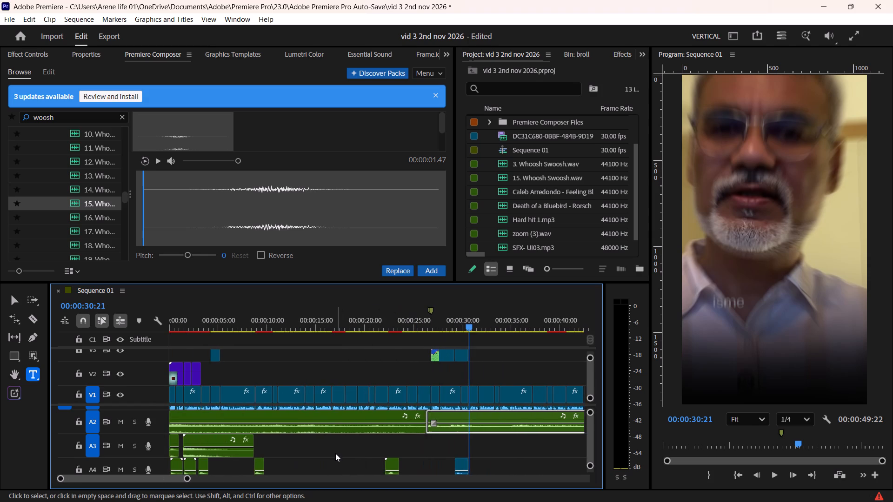
{"action": "scroll", "coordinate": [334, 454], "scroll_direction": "down", "scroll_amount": 3, "text": "ctrl"}
{"action": "scroll", "coordinate": [278, 449], "scroll_direction": "up", "scroll_amount": 3, "text": "alt"}
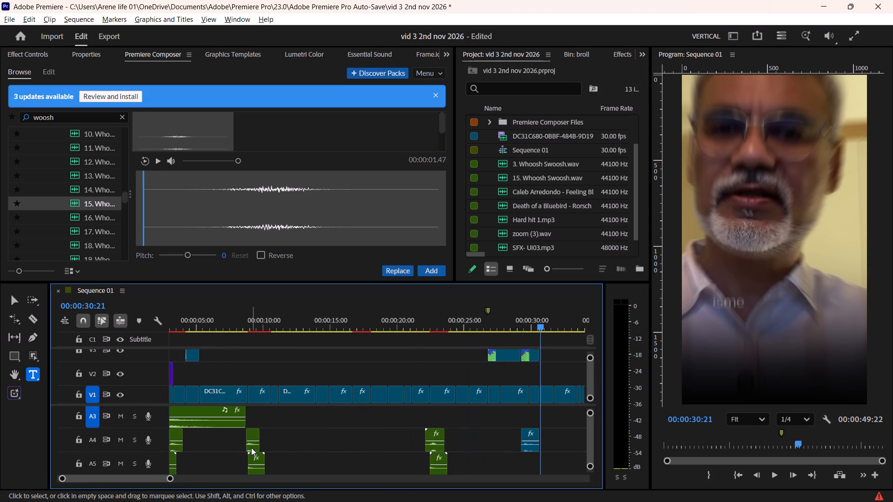
{"action": "left_click_drag", "start_coordinate": [252, 447], "coordinate": [545, 420], "text": "alt"}
{"action": "scroll", "coordinate": [545, 420], "scroll_direction": "up", "scroll_amount": 4, "text": "alt"}
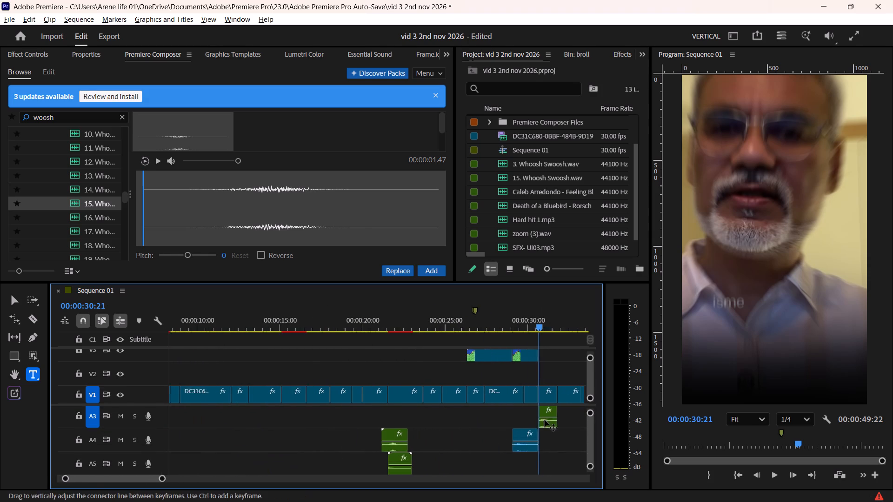
{"action": "scroll", "coordinate": [545, 420], "scroll_direction": "up", "scroll_amount": 8, "text": "alt"}
Move the new A3 sound effect to start at about 00:00:30:18, turn timeline snapping off and play it back.
{"action": "left_click_drag", "start_coordinate": [552, 419], "coordinate": [547, 422]}
{"action": "key", "text": "ctrl+z"}
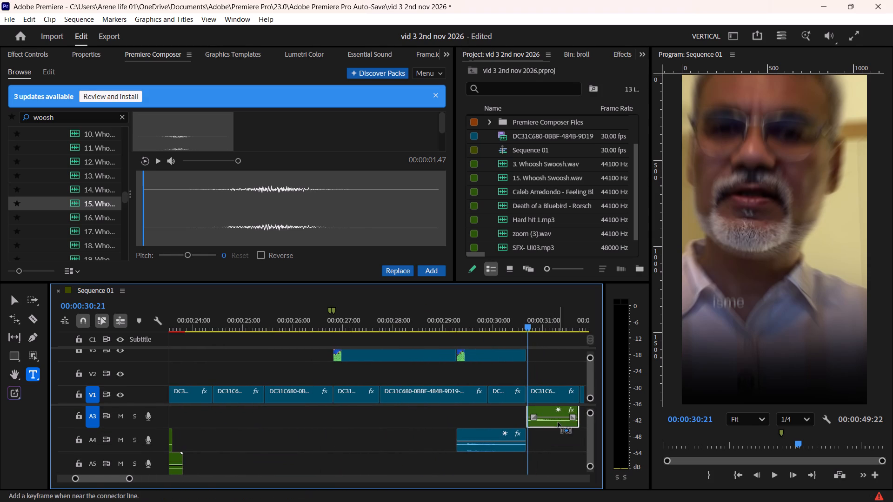
{"action": "left_click_drag", "start_coordinate": [556, 423], "coordinate": [551, 425]}
{"action": "key", "text": "s"}
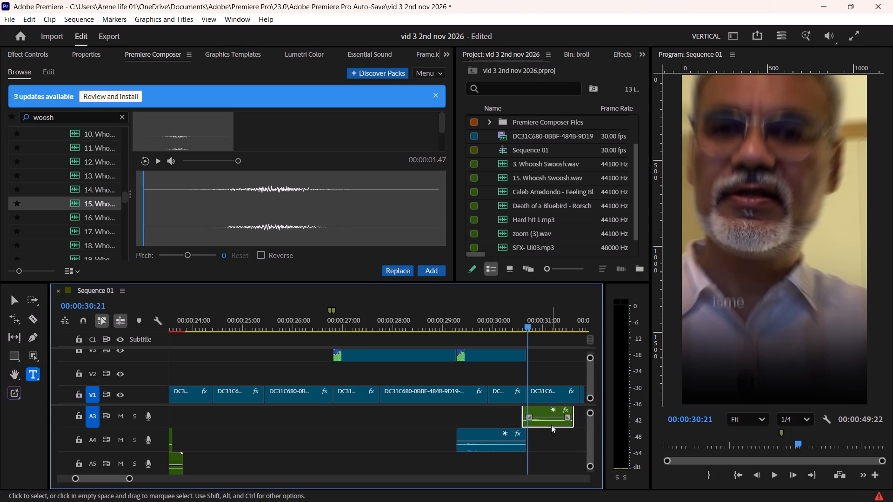
{"action": "key", "text": "space"}
{"action": "scroll", "coordinate": [548, 417], "scroll_direction": "down", "scroll_amount": 5, "text": "alt"}
{"action": "scroll", "coordinate": [546, 417], "scroll_direction": "down", "scroll_amount": 4}
{"action": "key", "text": "space"}
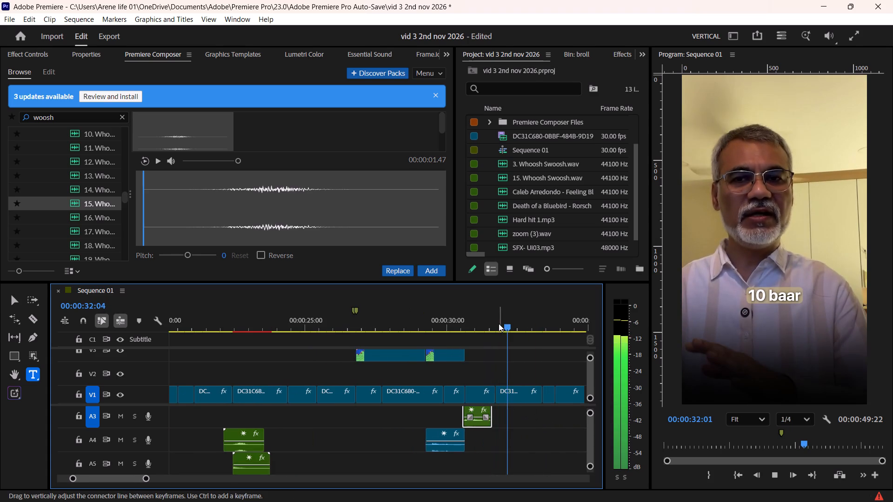
Play the sequence from about 00:00:31 to about 00:00:38 to check the sound effects against the visuals.
{"action": "scroll", "coordinate": [507, 373], "scroll_direction": "up", "scroll_amount": 12, "text": "ctrl"}
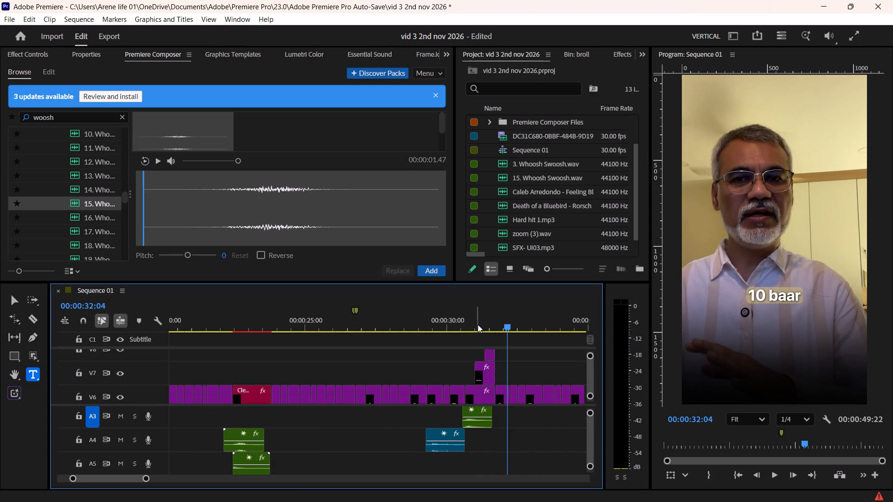
{"action": "left_click_drag", "start_coordinate": [478, 324], "coordinate": [470, 343], "text": "shift"}
{"action": "key", "text": "space"}
{"action": "scroll", "coordinate": [480, 371], "scroll_direction": "down", "scroll_amount": 11, "text": "alt"}
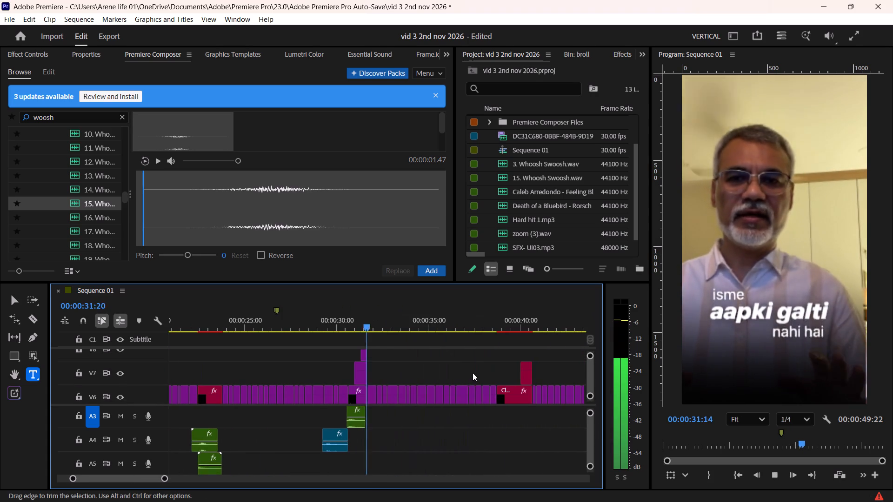
{"action": "scroll", "coordinate": [435, 387], "scroll_direction": "up", "scroll_amount": 3, "text": "alt"}
{"action": "scroll", "coordinate": [435, 387], "scroll_direction": "down", "scroll_amount": 4, "text": "alt"}
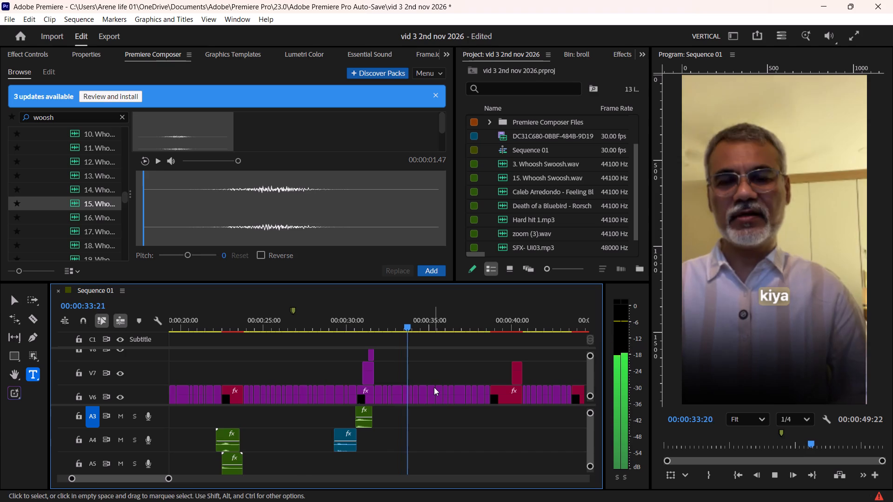
{"action": "scroll", "coordinate": [434, 387], "scroll_direction": "down", "scroll_amount": 4, "text": "alt"}
{"action": "scroll", "coordinate": [430, 357], "scroll_direction": "down", "scroll_amount": 4}
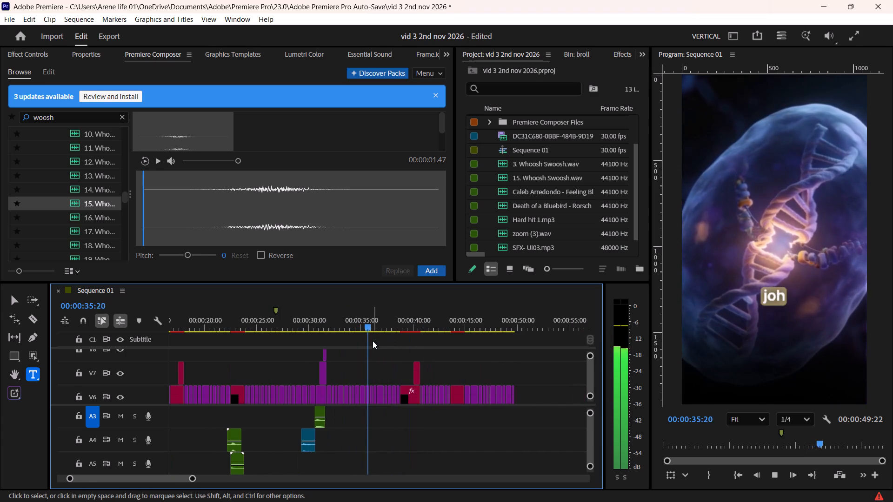
{"action": "scroll", "coordinate": [373, 341], "scroll_direction": "up", "scroll_amount": 6, "text": "alt"}
{"action": "scroll", "coordinate": [373, 341], "scroll_direction": "down", "scroll_amount": 1}
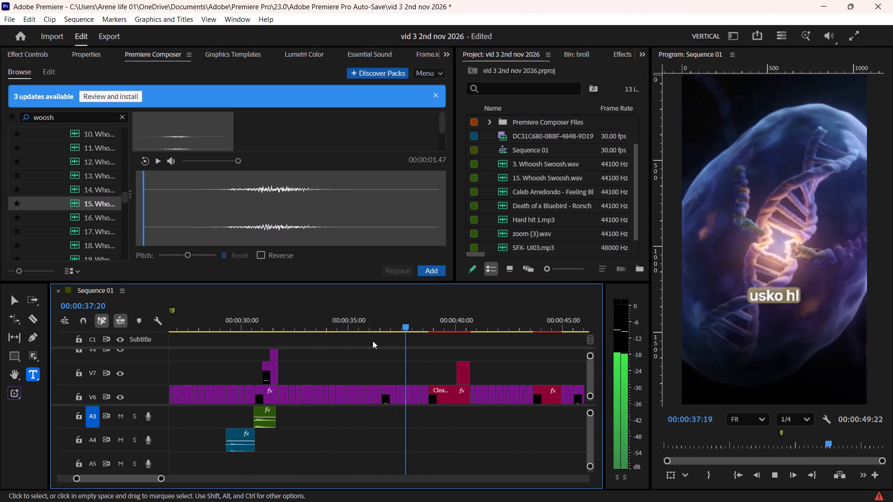
{"action": "scroll", "coordinate": [373, 341], "scroll_direction": "down", "scroll_amount": 2}
{"action": "scroll", "coordinate": [369, 349], "scroll_direction": "up", "scroll_amount": 3, "text": "alt"}
{"action": "key", "text": "space"}
Duplicate the A5 sound effect near 00:00:09 onto A4, snapped to the V6 title's start at about 00:00:38:22, and play it back.
{"action": "left_click_drag", "start_coordinate": [388, 322], "coordinate": [384, 332], "text": "shift"}
{"action": "scroll", "coordinate": [347, 430], "scroll_direction": "down", "scroll_amount": 11, "text": "alt"}
{"action": "scroll", "coordinate": [333, 433], "scroll_direction": "up", "scroll_amount": 6}
{"action": "scroll", "coordinate": [333, 433], "scroll_direction": "down", "scroll_amount": 2, "text": "alt"}
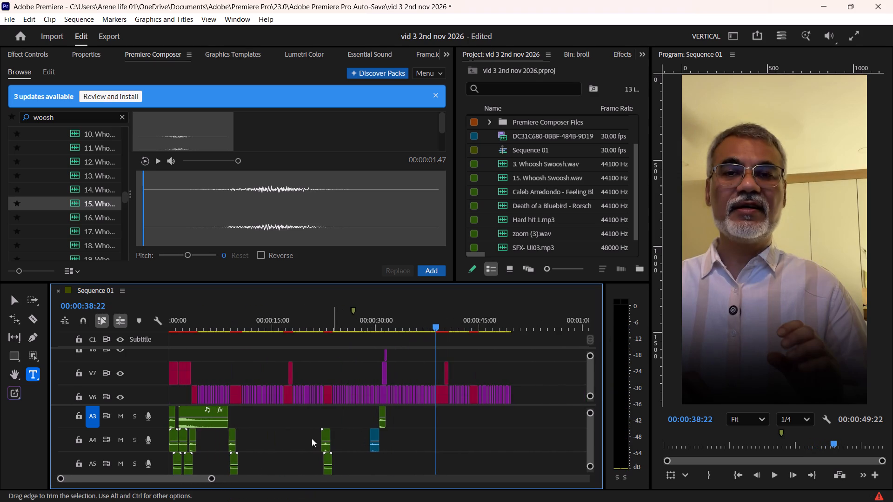
{"action": "scroll", "coordinate": [257, 454], "scroll_direction": "up", "scroll_amount": 4, "text": "alt"}
{"action": "scroll", "coordinate": [256, 454], "scroll_direction": "down", "scroll_amount": 1}
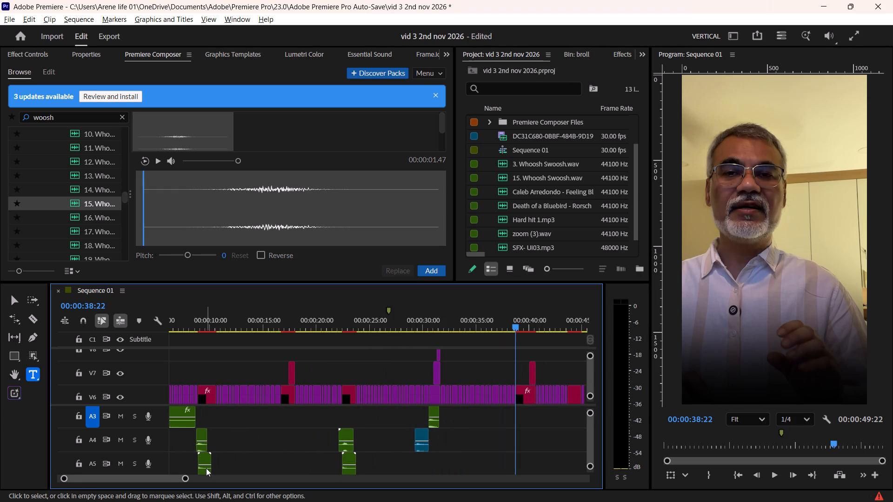
{"action": "left_click_drag", "start_coordinate": [206, 468], "coordinate": [526, 441], "text": "alt"}
{"action": "scroll", "coordinate": [526, 441], "scroll_direction": "up", "scroll_amount": 13, "text": "alt"}
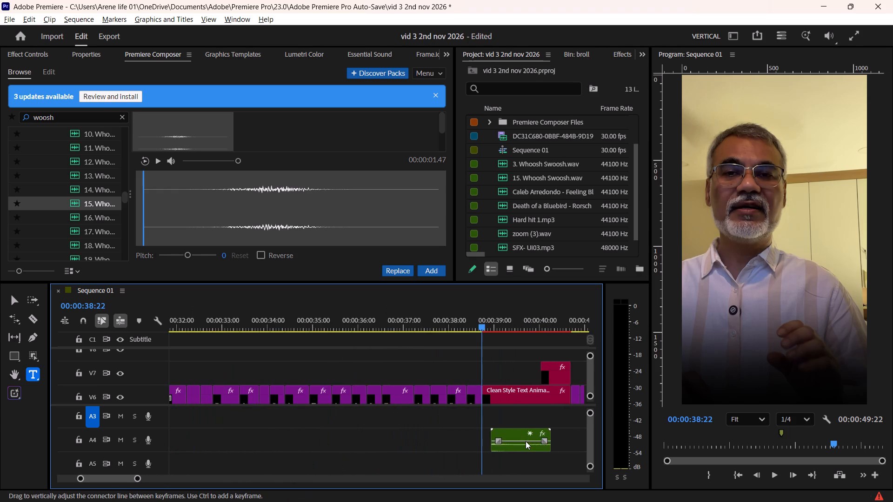
{"action": "left_click_drag", "start_coordinate": [520, 446], "coordinate": [506, 445]}
{"action": "key", "text": "s"}
{"action": "key", "text": "space"}
{"action": "scroll", "coordinate": [509, 442], "scroll_direction": "down", "scroll_amount": 6, "text": "alt"}
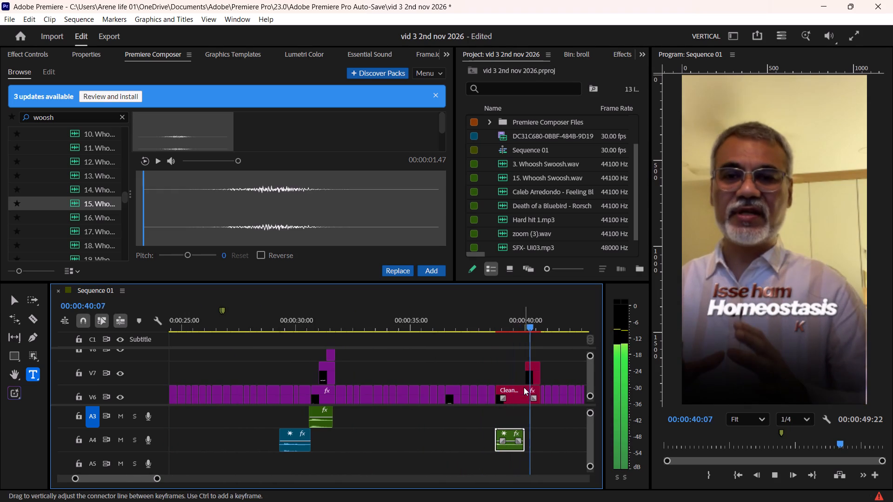
Duplicate the new A4 sound effect onto A5, starting at 00:00:39:15, and play it back briefly.
{"action": "key", "text": "space"}
{"action": "left_click_drag", "start_coordinate": [531, 319], "coordinate": [515, 342]}
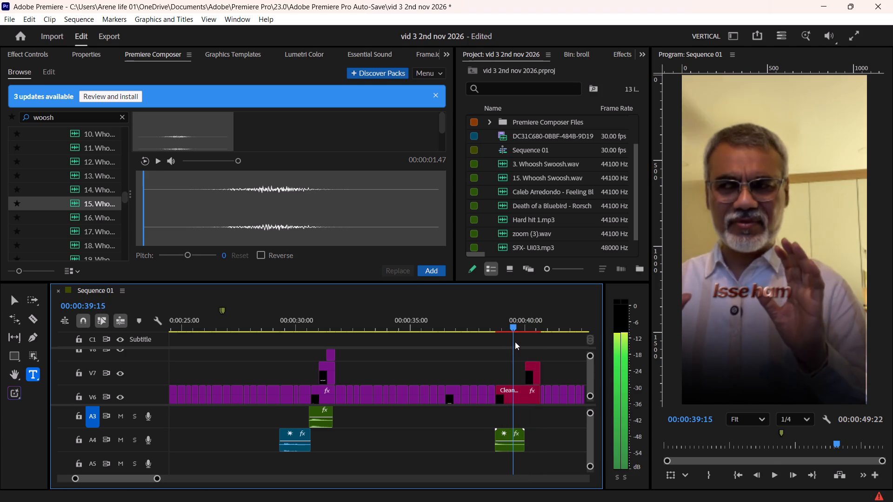
{"action": "left_click_drag", "start_coordinate": [515, 342], "coordinate": [515, 342]}
{"action": "left_click_drag", "start_coordinate": [508, 448], "coordinate": [515, 448], "text": "alt"}
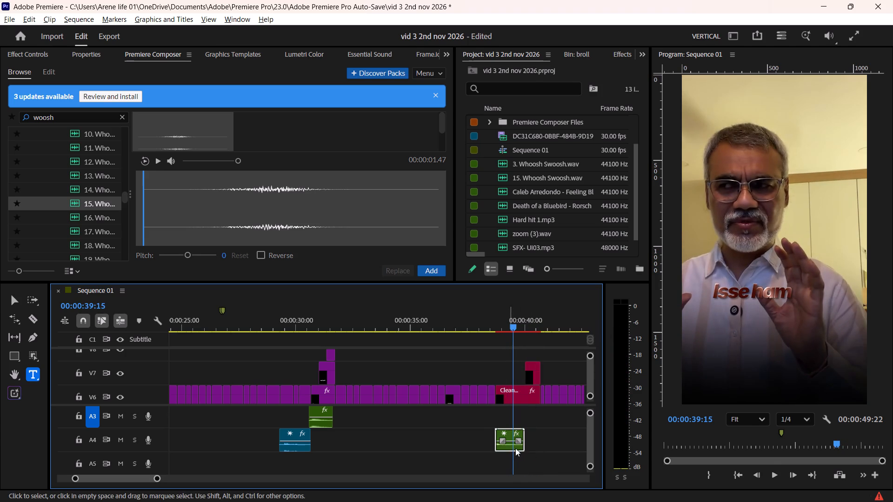
{"action": "left_click_drag", "start_coordinate": [515, 448], "coordinate": [533, 460], "text": "alt"}
{"action": "key", "text": "space"}
{"action": "scroll", "coordinate": [533, 460], "scroll_direction": "down", "scroll_amount": 3}
{"action": "key", "text": "space"}
Duplicate the new A5 sound effect onto A3, starting with the V7 title at 00:00:40:01, and play back to about 00:00:43.
{"action": "scroll", "coordinate": [497, 432], "scroll_direction": "up", "scroll_amount": 5, "text": "alt"}
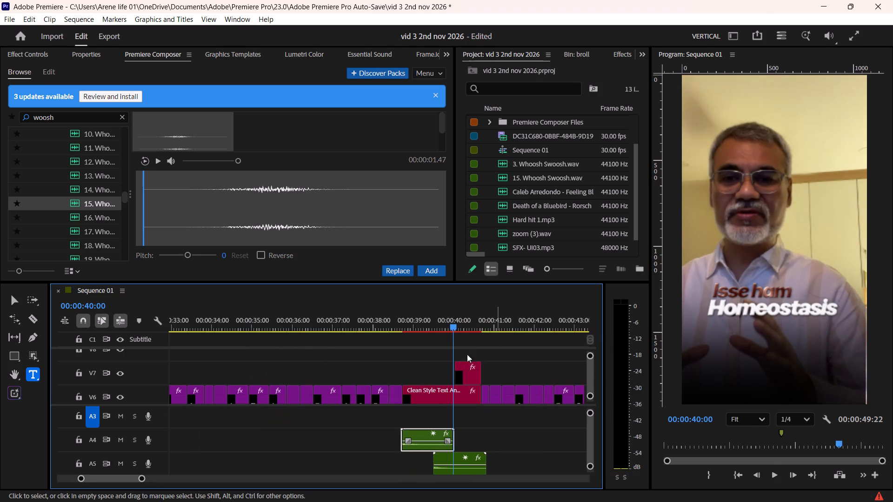
{"action": "left_click", "coordinate": [459, 324], "text": "shift"}
{"action": "left_click_drag", "start_coordinate": [450, 459], "coordinate": [458, 443], "text": "alt"}
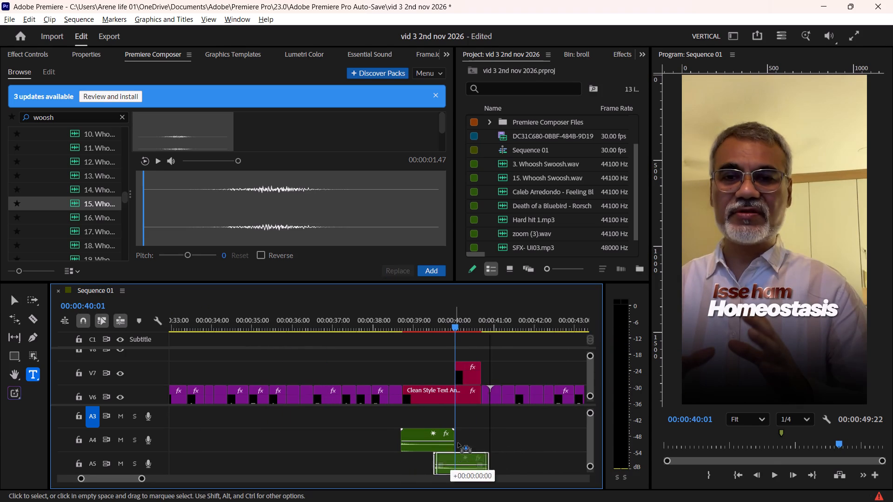
{"action": "left_click_drag", "start_coordinate": [458, 443], "coordinate": [476, 423], "text": "alt"}
{"action": "key", "text": "space"}
{"action": "scroll", "coordinate": [476, 423], "scroll_direction": "down", "scroll_amount": 5, "text": "alt"}
{"action": "scroll", "coordinate": [476, 423], "scroll_direction": "down", "scroll_amount": 3}
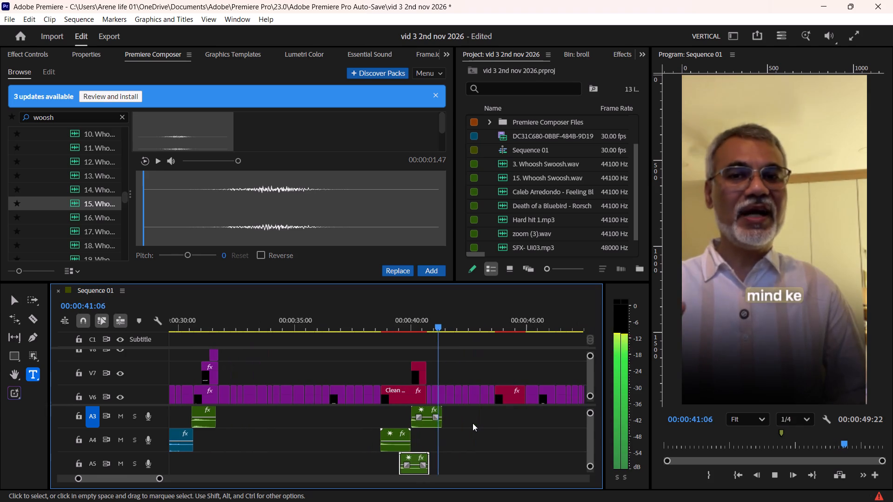
{"action": "scroll", "coordinate": [466, 423], "scroll_direction": "down", "scroll_amount": 4, "text": "alt"}
{"action": "scroll", "coordinate": [465, 415], "scroll_direction": "down", "scroll_amount": 3}
{"action": "scroll", "coordinate": [452, 416], "scroll_direction": "up", "scroll_amount": 5, "text": "alt"}
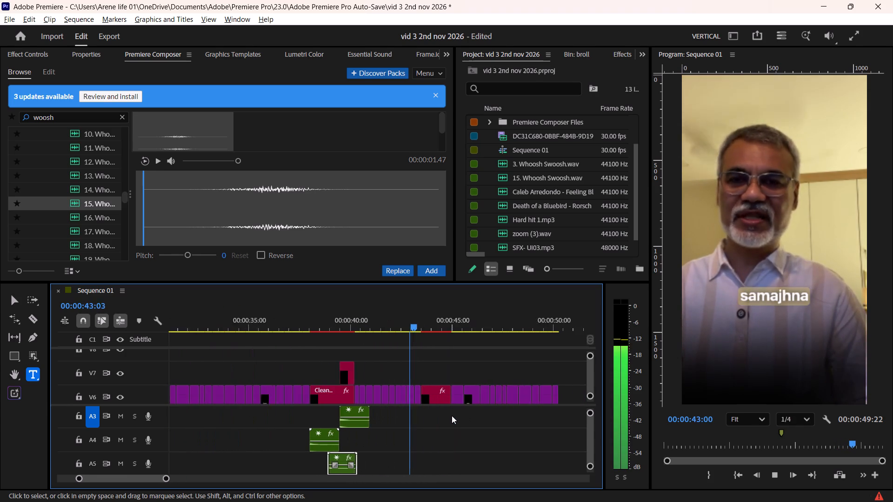
{"action": "key", "text": "space"}
Duplicate the A5 sound effect near 00:00:40 onto A3, starting with the V6 title at 00:00:43:19, and play it back.
{"action": "scroll", "coordinate": [425, 422], "scroll_direction": "up", "scroll_amount": 5, "text": "alt"}
{"action": "left_click", "coordinate": [417, 324], "text": "shift"}
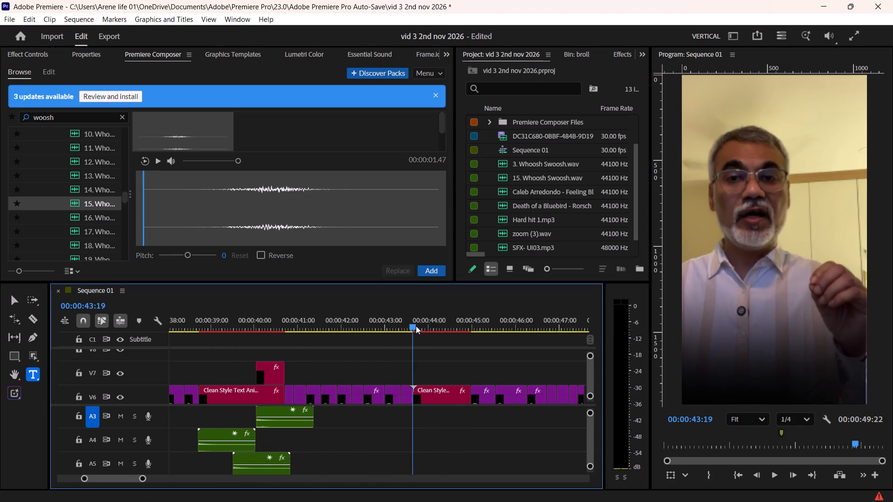
{"action": "left_click_drag", "start_coordinate": [253, 457], "coordinate": [434, 425], "text": "alt"}
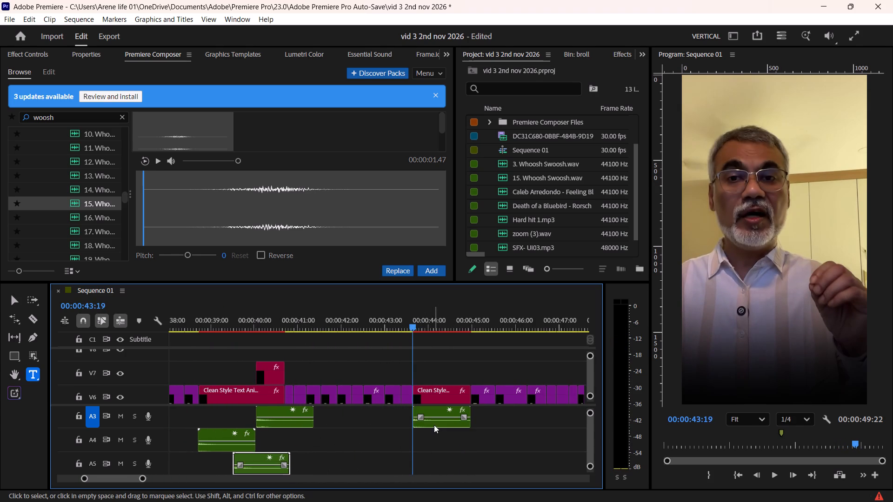
{"action": "key", "text": "space"}
{"action": "key", "text": "space"}
Duplicate the A3 sound effect under the Epigenetics title onto A4, starting at 00:00:44:09, and play to the end of the sequence.
{"action": "left_click_drag", "start_coordinate": [440, 321], "coordinate": [447, 322]}
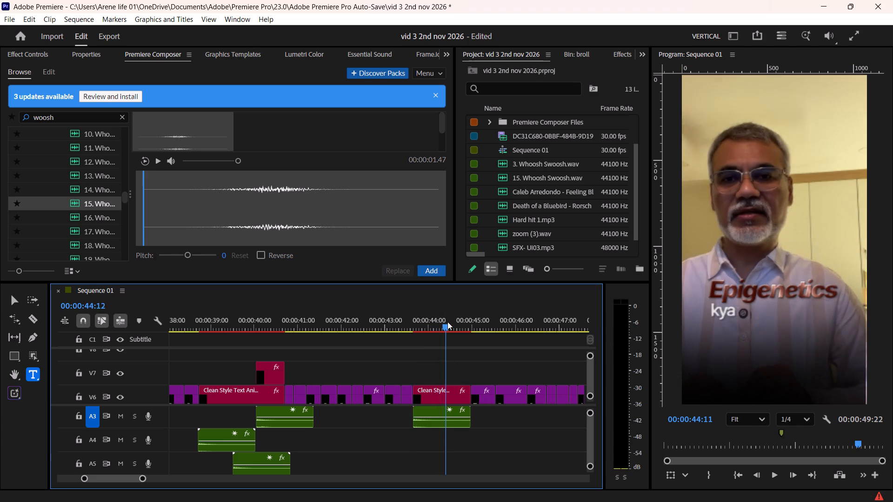
{"action": "left_click_drag", "start_coordinate": [447, 322], "coordinate": [443, 335]}
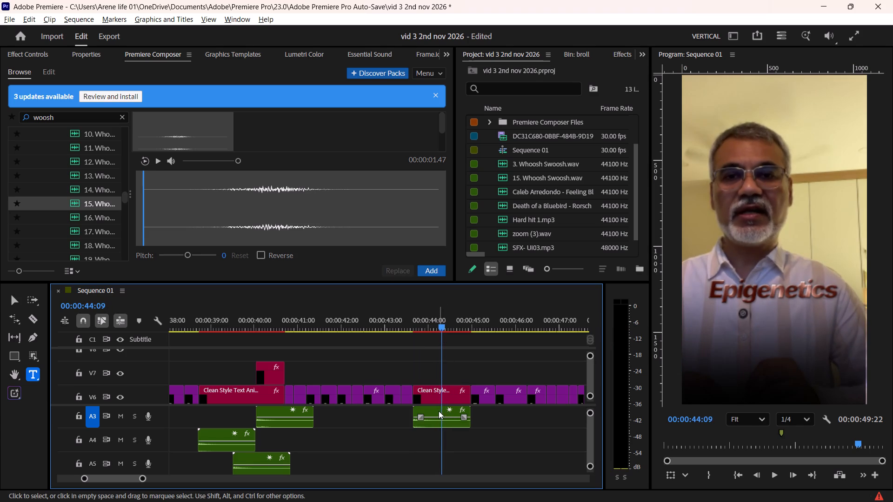
{"action": "left_click_drag", "start_coordinate": [439, 411], "coordinate": [464, 449], "text": "alt"}
{"action": "key", "text": "space"}
{"action": "scroll", "coordinate": [464, 449], "scroll_direction": "down", "scroll_amount": 7}
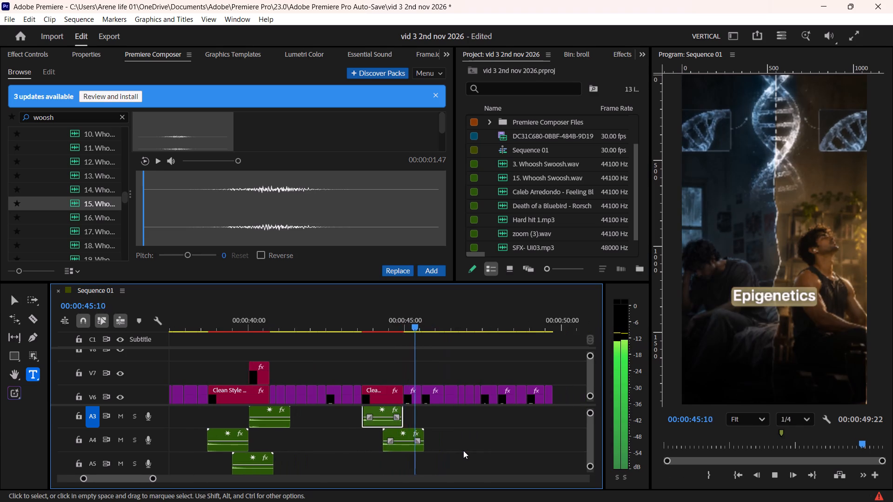
{"action": "scroll", "coordinate": [463, 450], "scroll_direction": "down", "scroll_amount": 5}
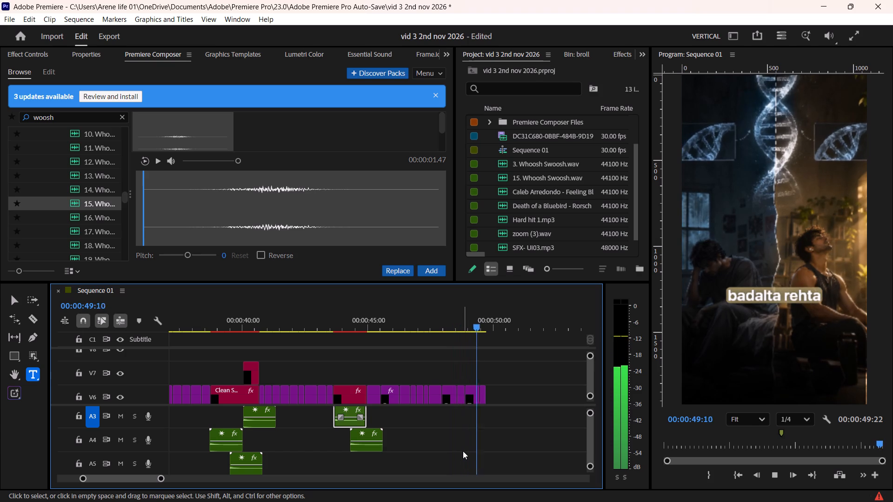
Save the project.
{"action": "key", "text": "ctrl+s"}
{"action": "key", "text": "ctrl+s"}
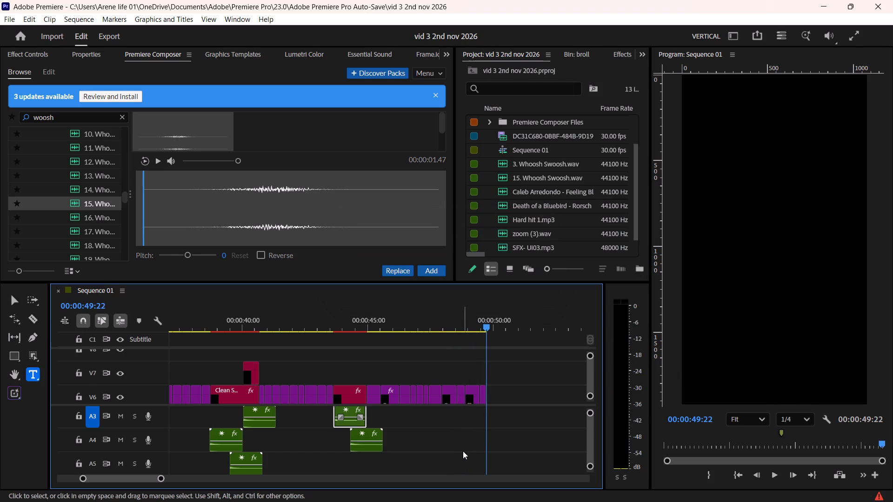
{"action": "key", "text": "ctrl+s"}
{"action": "key", "text": "ctrl+s"}
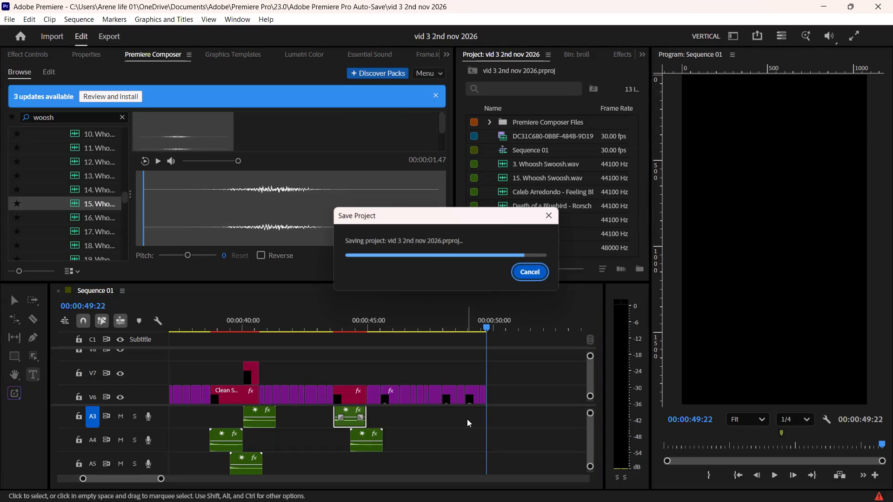
Open the export settings for Sequence 01 and set the format to H.264.
{"action": "left_click", "coordinate": [107, 32]}
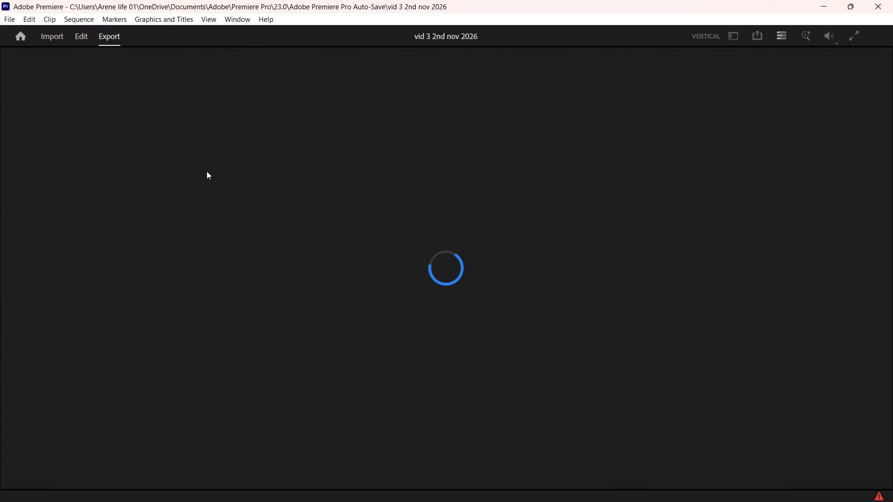
{"action": "left_click", "coordinate": [291, 167]}
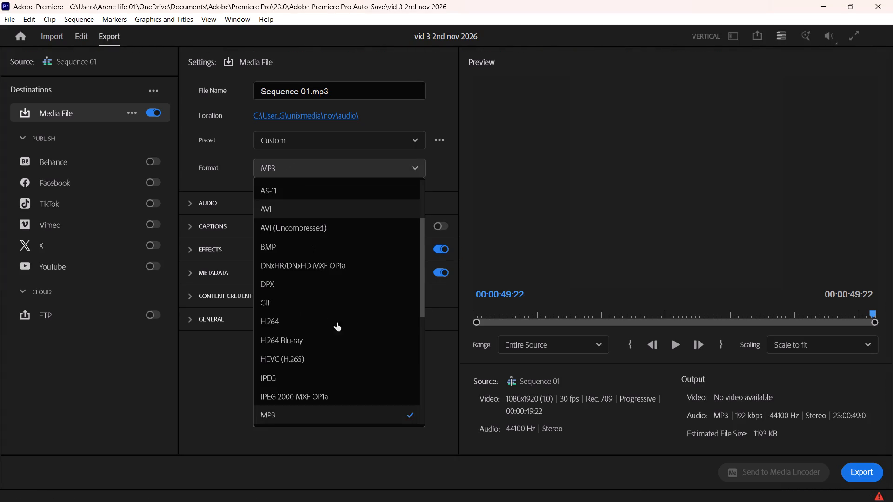
{"action": "left_click", "coordinate": [316, 324]}
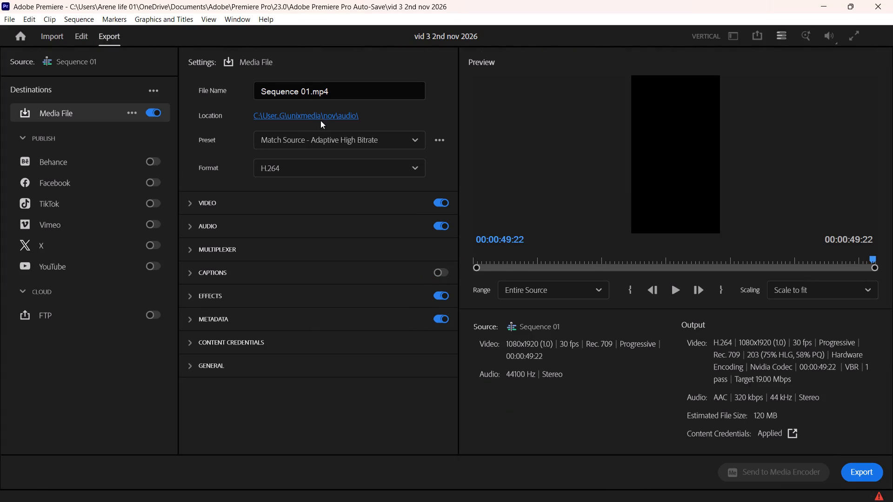
Set the output file to Hook 3 in the final folder under nov and export the video.
{"action": "left_click", "coordinate": [320, 118]}
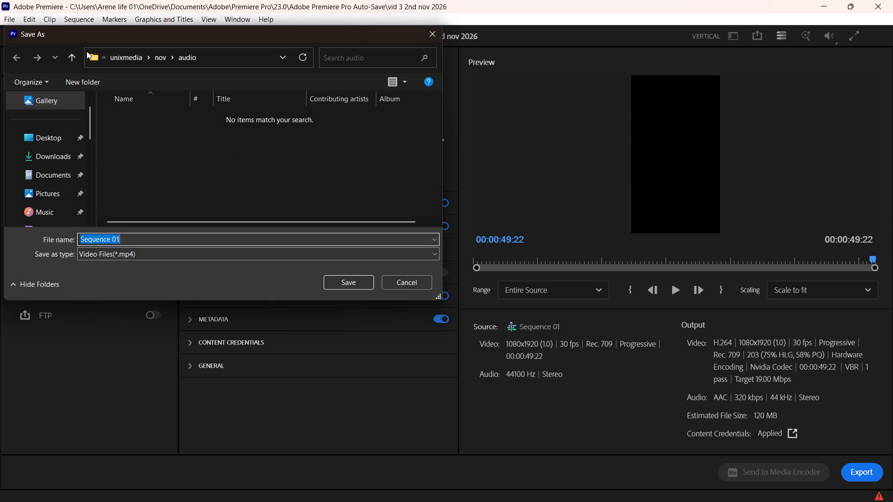
{"action": "left_click", "coordinate": [74, 54]}
{"action": "double_click", "coordinate": [244, 147]}
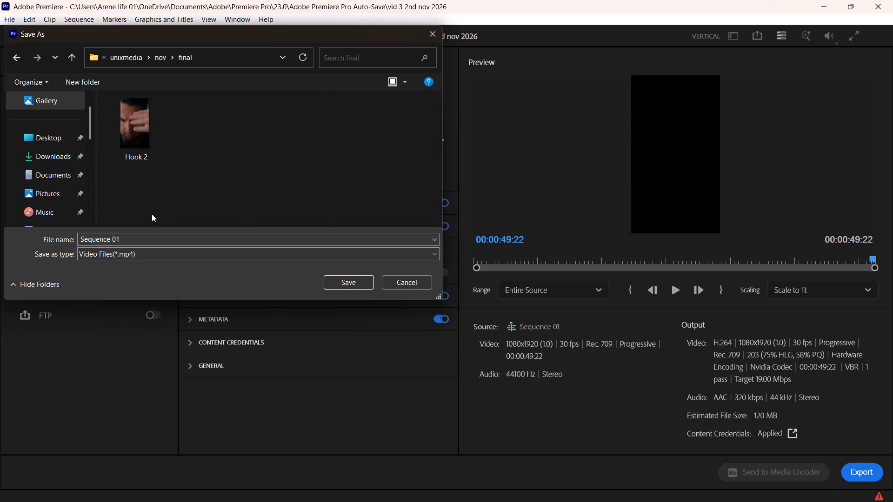
{"action": "left_click", "coordinate": [152, 240]}
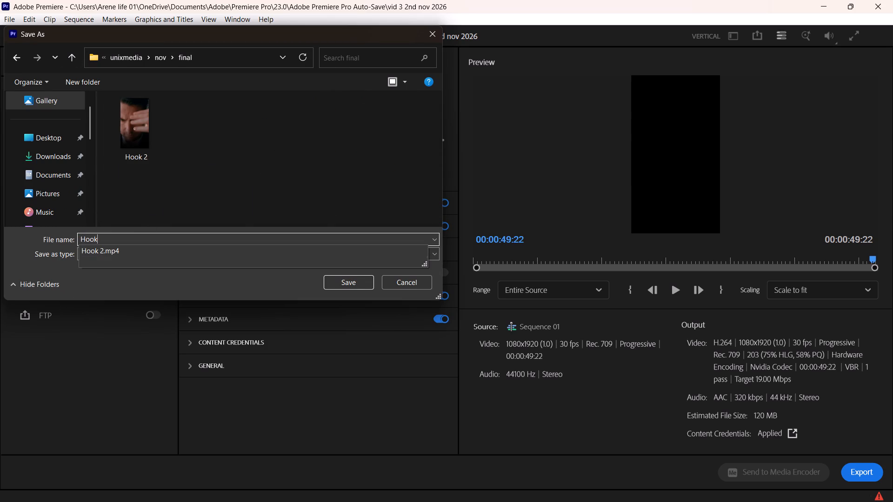
{"action": "left_click", "coordinate": [256, 165]}
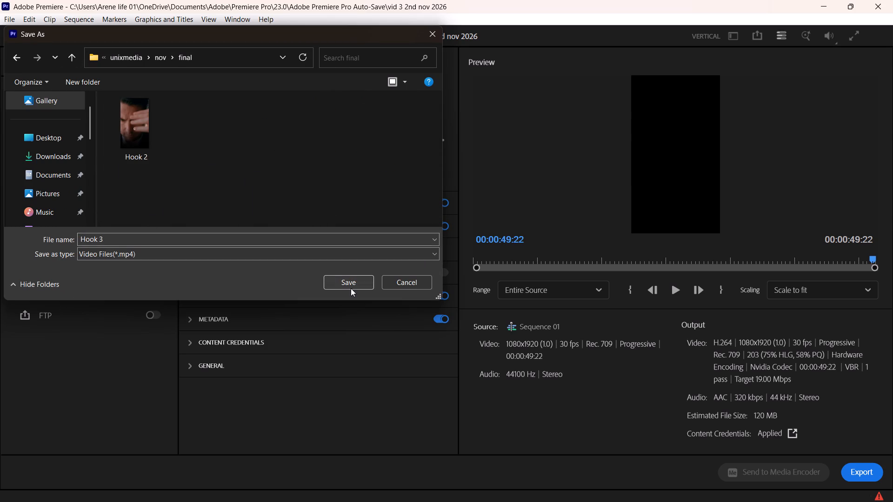
{"action": "left_click", "coordinate": [351, 288]}
{"action": "left_click", "coordinate": [858, 476]}
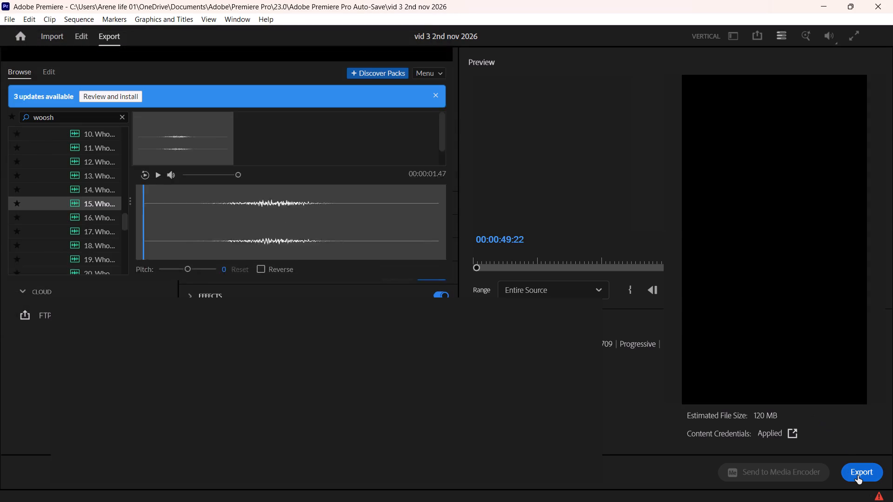